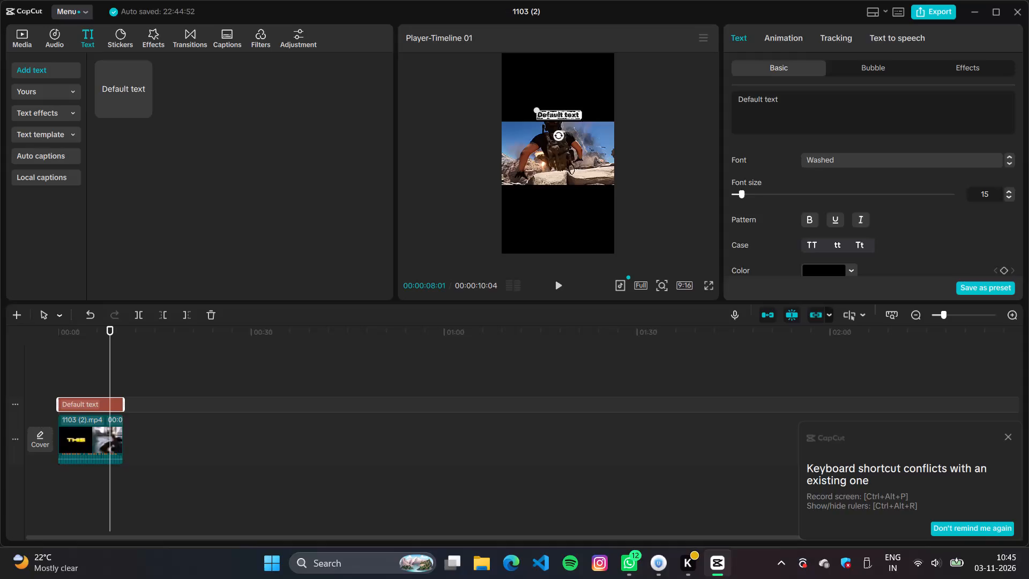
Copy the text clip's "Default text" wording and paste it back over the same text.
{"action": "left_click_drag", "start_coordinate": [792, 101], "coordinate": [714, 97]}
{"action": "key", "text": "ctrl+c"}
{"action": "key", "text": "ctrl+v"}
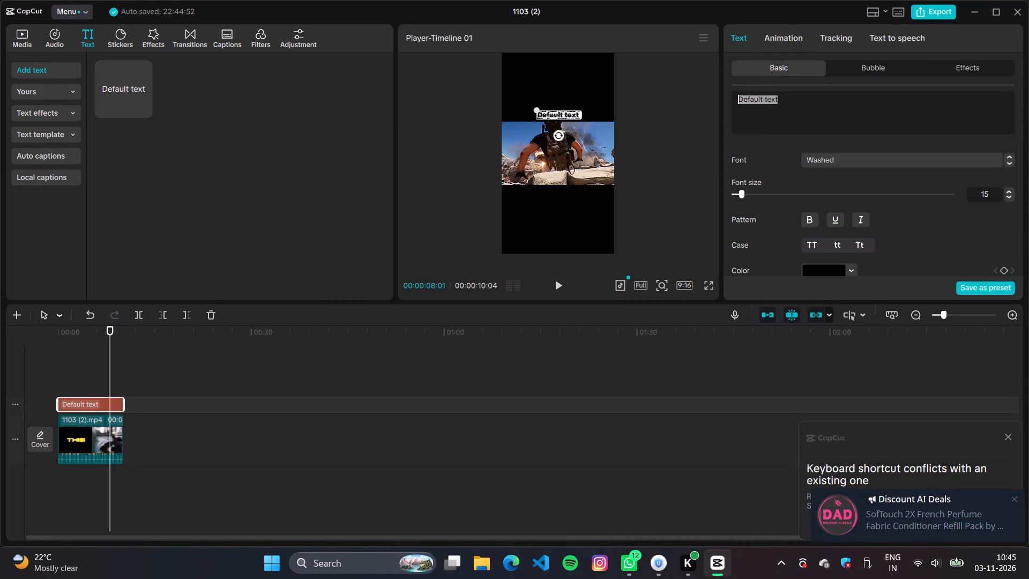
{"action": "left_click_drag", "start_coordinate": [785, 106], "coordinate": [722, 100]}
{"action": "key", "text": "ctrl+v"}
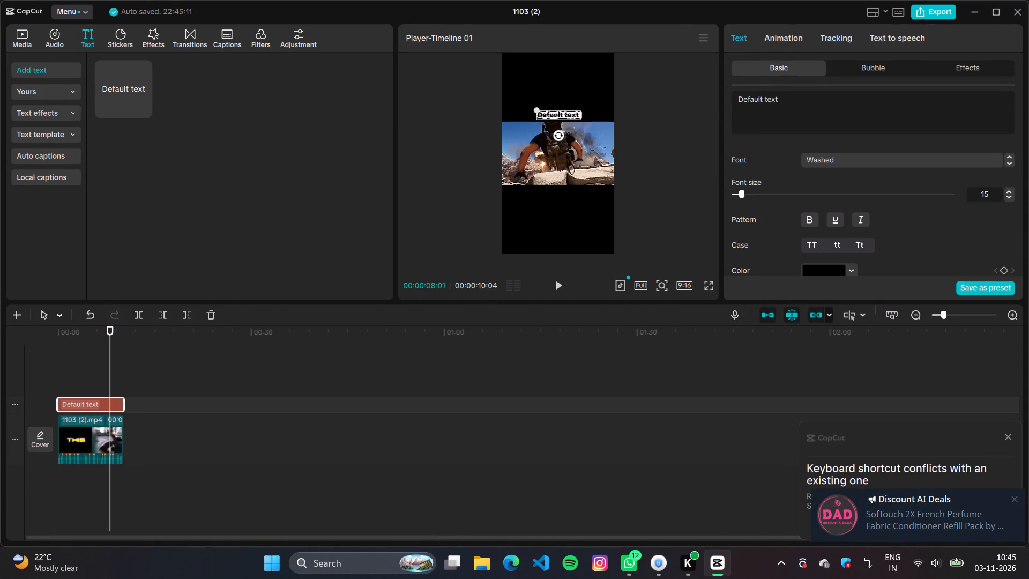
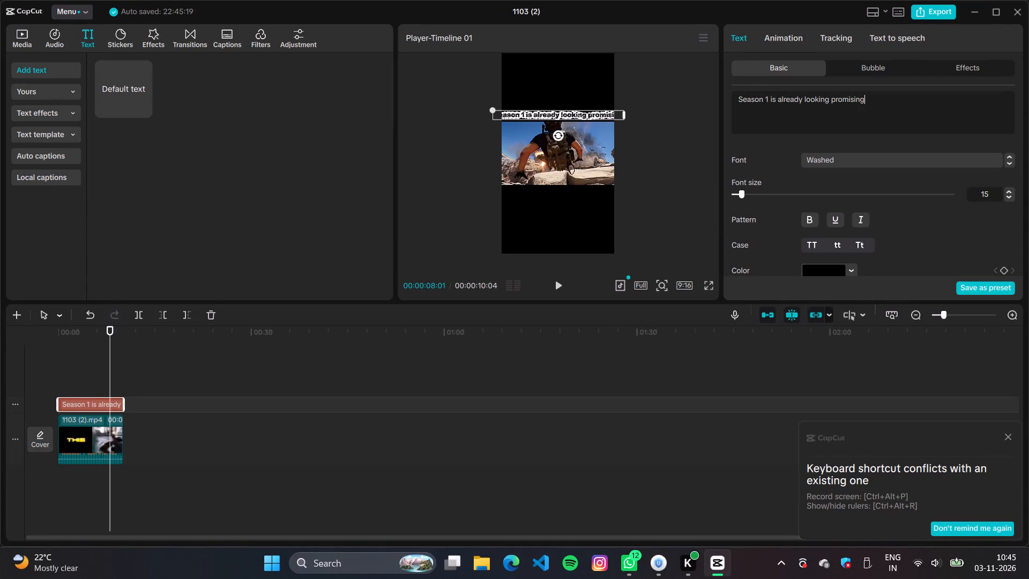
Scale the "Season 1 is already looking promising" text down to span the video frame's width, with font size 15.
{"action": "left_click_drag", "start_coordinate": [493, 110], "coordinate": [514, 111]}
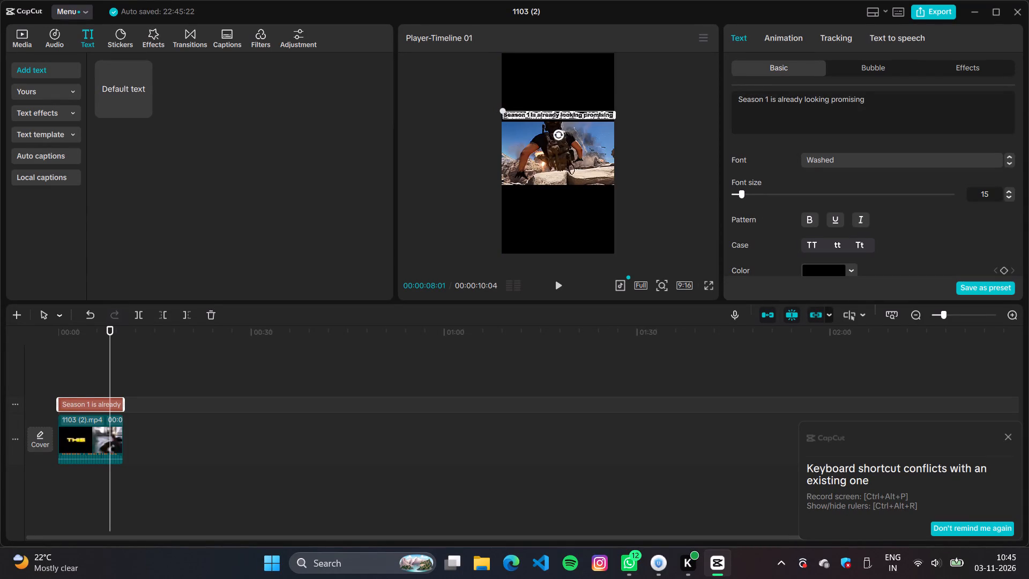
{"action": "left_click", "coordinate": [874, 107]}
{"action": "left_click", "coordinate": [741, 191]}
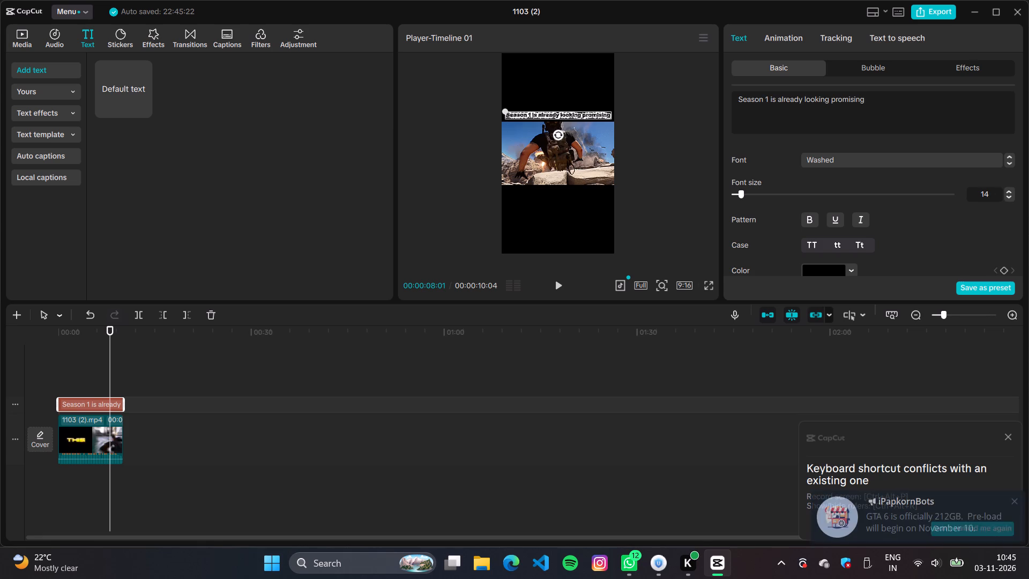
{"action": "left_click", "coordinate": [1009, 190]}
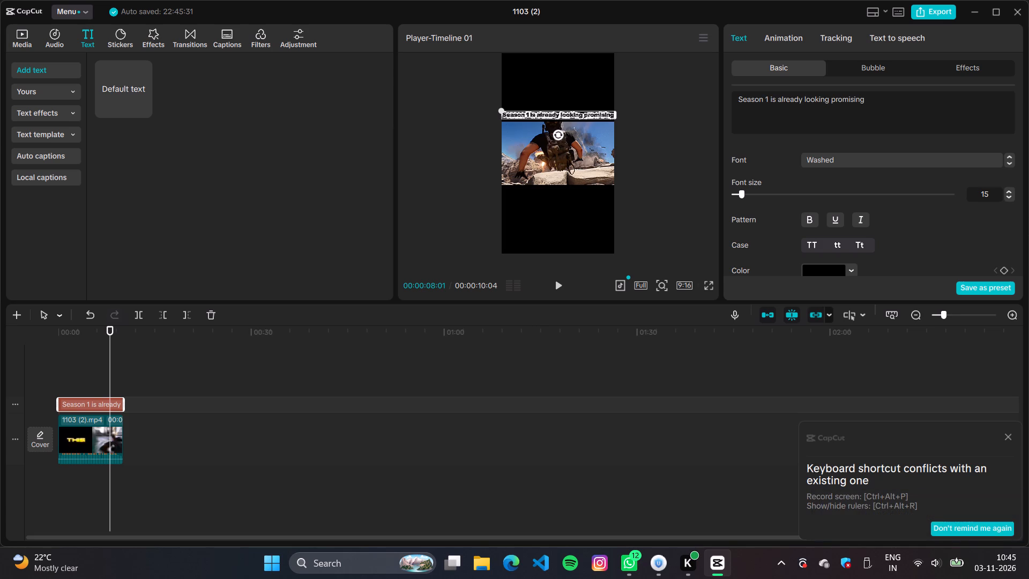
Scrub through the timeline and play the captioned video from the start to check it.
{"action": "left_click", "coordinate": [113, 376]}
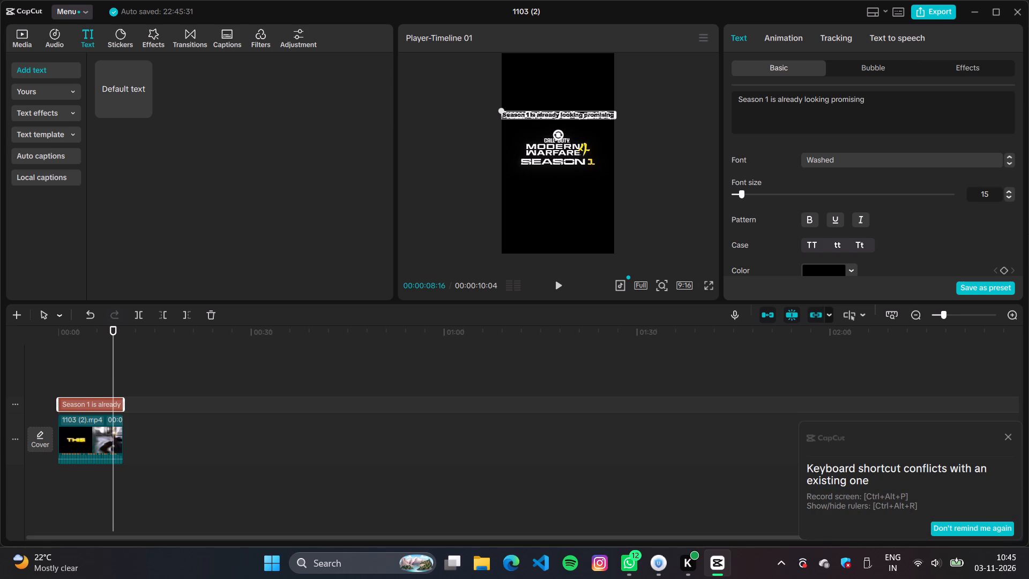
{"action": "left_click_drag", "start_coordinate": [112, 367], "coordinate": [125, 370]}
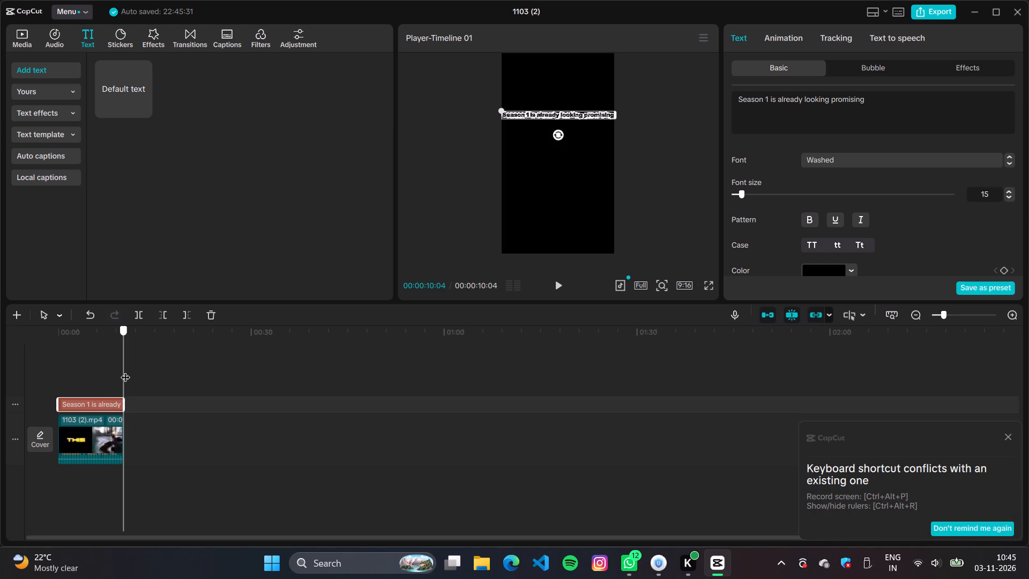
{"action": "left_click_drag", "start_coordinate": [125, 370], "coordinate": [18, 395]}
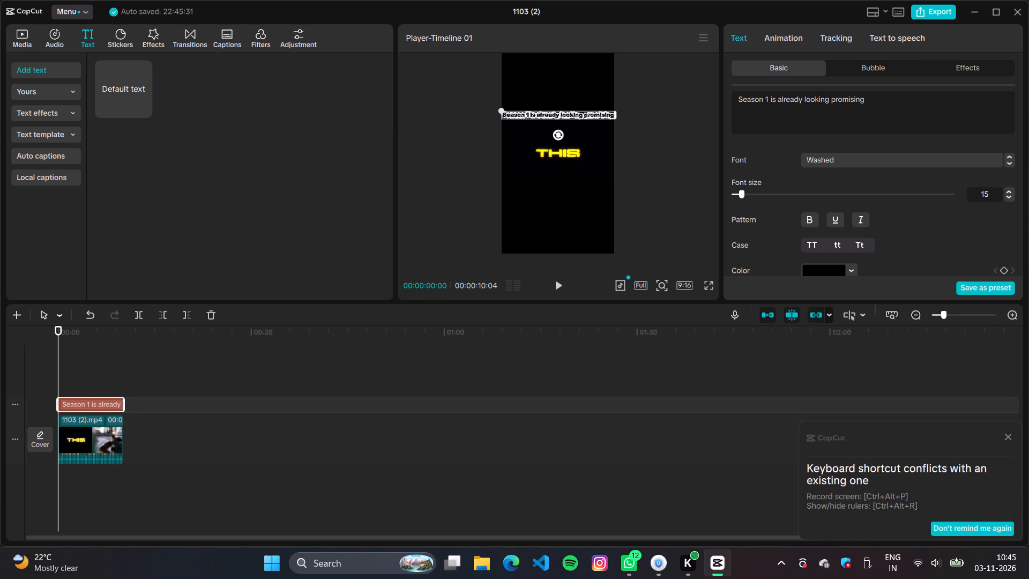
{"action": "key", "text": "space"}
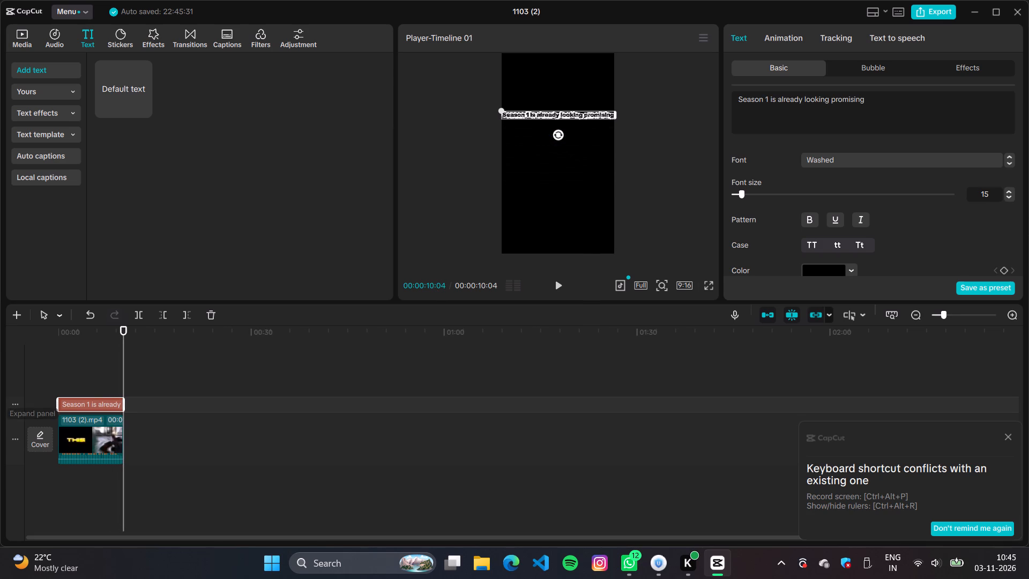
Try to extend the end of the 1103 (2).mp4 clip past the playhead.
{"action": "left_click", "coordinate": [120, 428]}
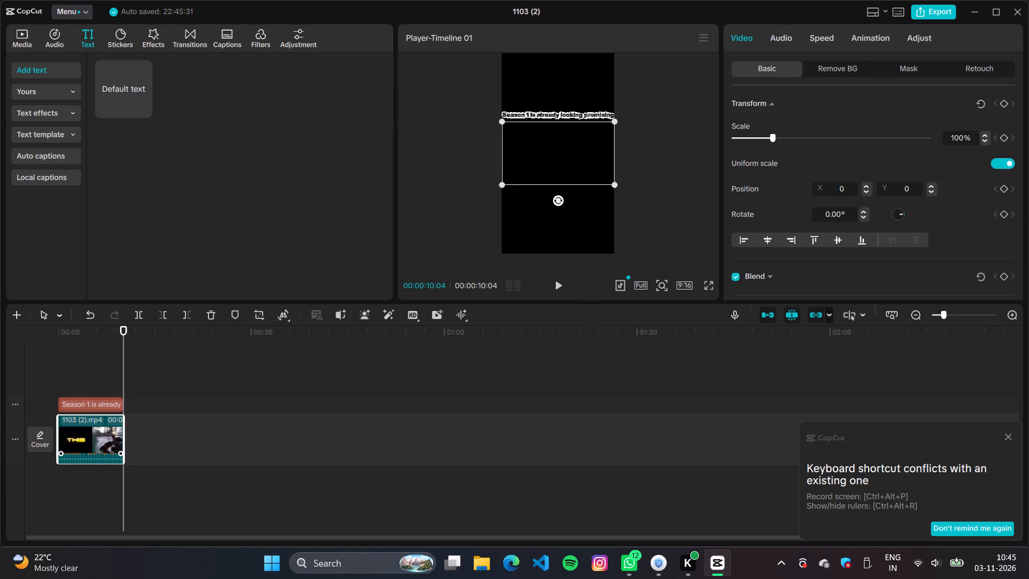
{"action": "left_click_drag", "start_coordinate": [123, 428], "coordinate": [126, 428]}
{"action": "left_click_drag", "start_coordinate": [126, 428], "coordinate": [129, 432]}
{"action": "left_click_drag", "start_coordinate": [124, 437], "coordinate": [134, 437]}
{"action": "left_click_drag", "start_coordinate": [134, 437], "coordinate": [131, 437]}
Copy the "Season 1 is already looking promising" text clip from the timeline.
{"action": "left_click", "coordinate": [123, 400]}
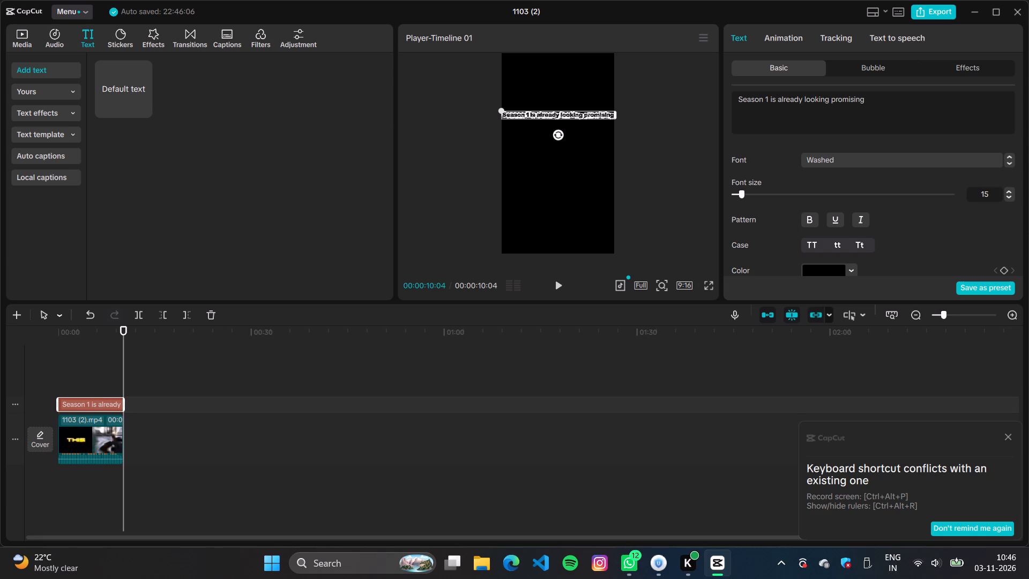
{"action": "key", "text": "ctrl+c"}
Export the captioned 1103 (2) video and dismiss the sharing options without posting it.
{"action": "left_click", "coordinate": [934, 13]}
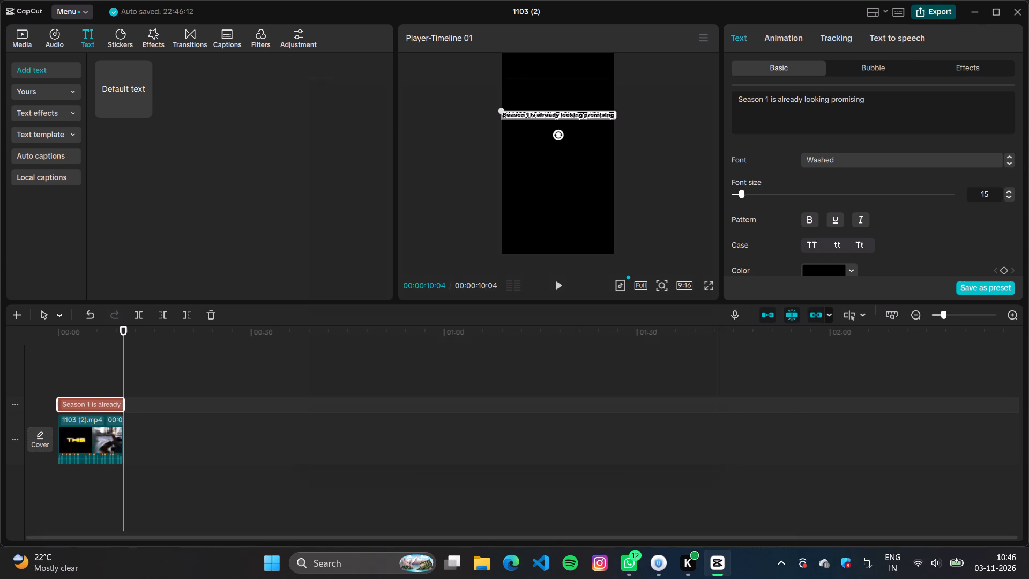
{"action": "left_click", "coordinate": [658, 478]}
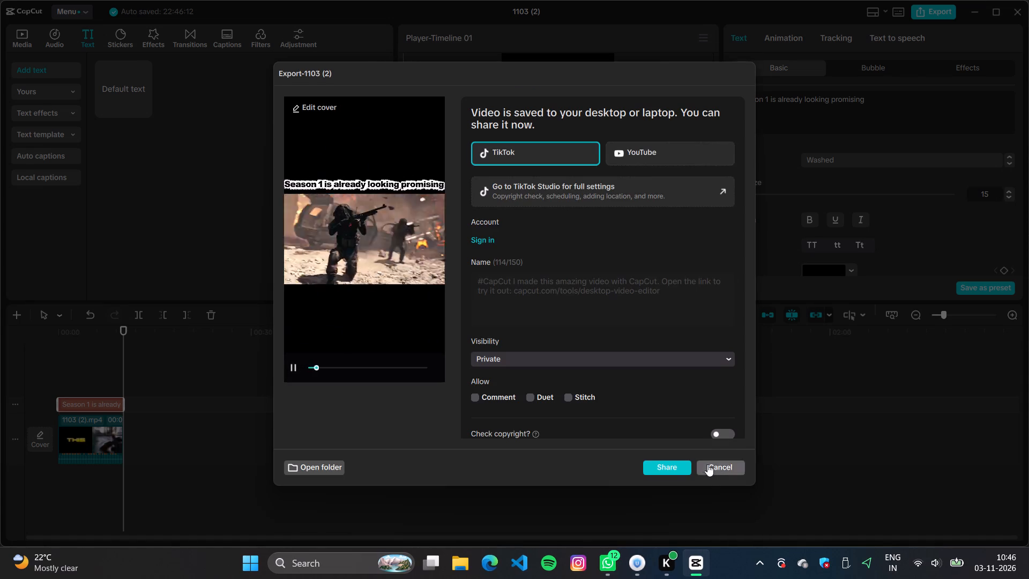
{"action": "left_click", "coordinate": [714, 469]}
Delete both the text clip and the 1103 (2).mp4 clip to empty the timeline.
{"action": "left_click_drag", "start_coordinate": [132, 443], "coordinate": [40, 385]}
{"action": "key", "text": "BackSpace"}
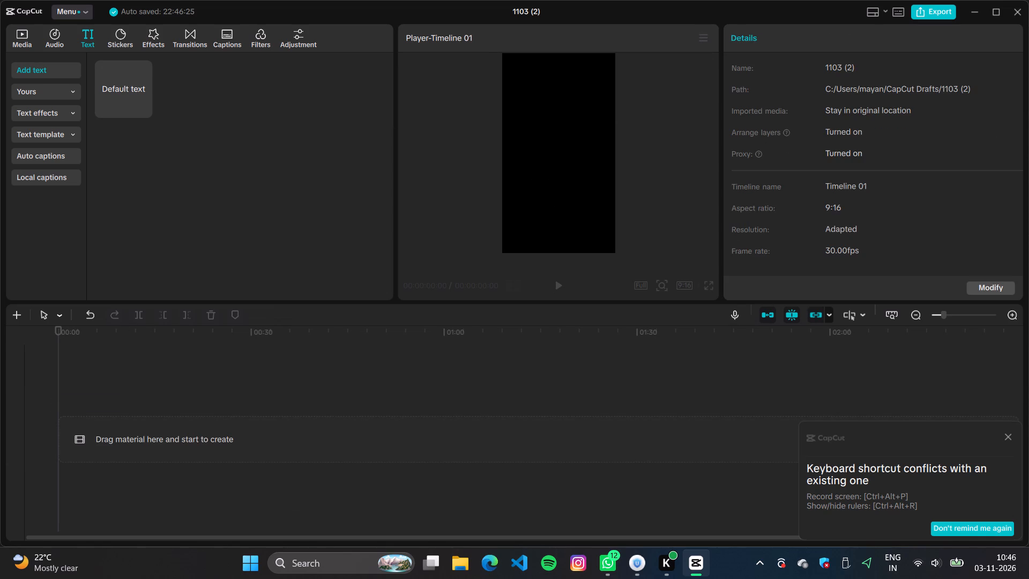
Add the imported Call of Duty Season 1 launch trailer to the empty timeline.
{"action": "left_click", "coordinate": [20, 34]}
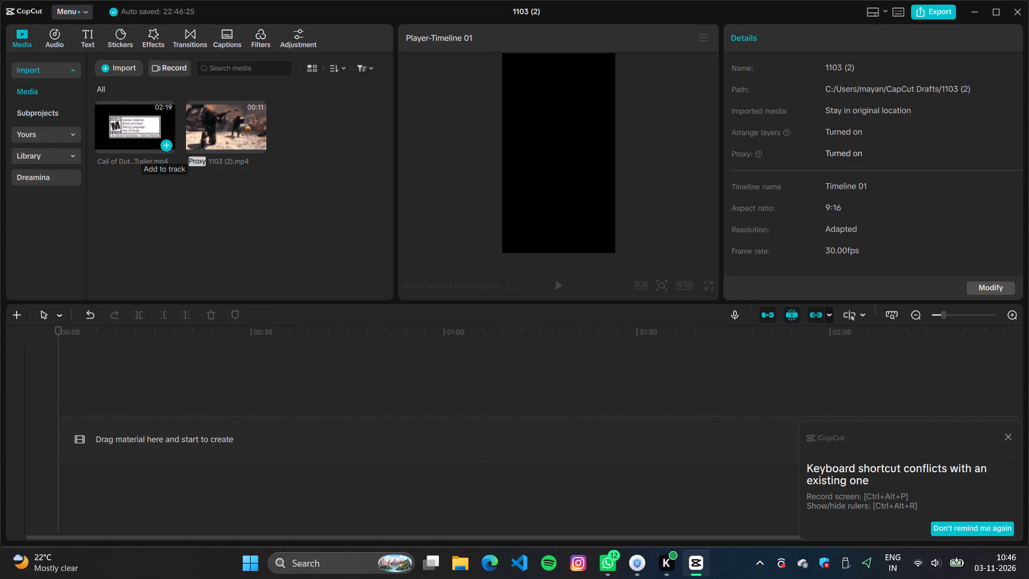
{"action": "left_click", "coordinate": [167, 144]}
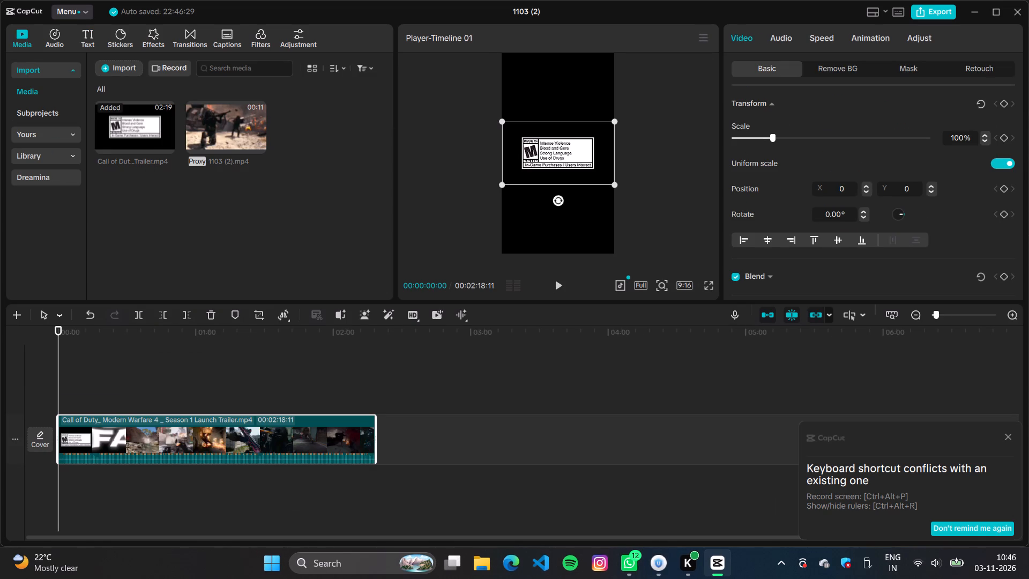
Split the trailer at 00:00:10:16, just after the snowy first-person shot, and delete the part before the cut.
{"action": "scroll", "coordinate": [116, 392], "scroll_direction": "up", "scroll_amount": 13, "text": "ctrl"}
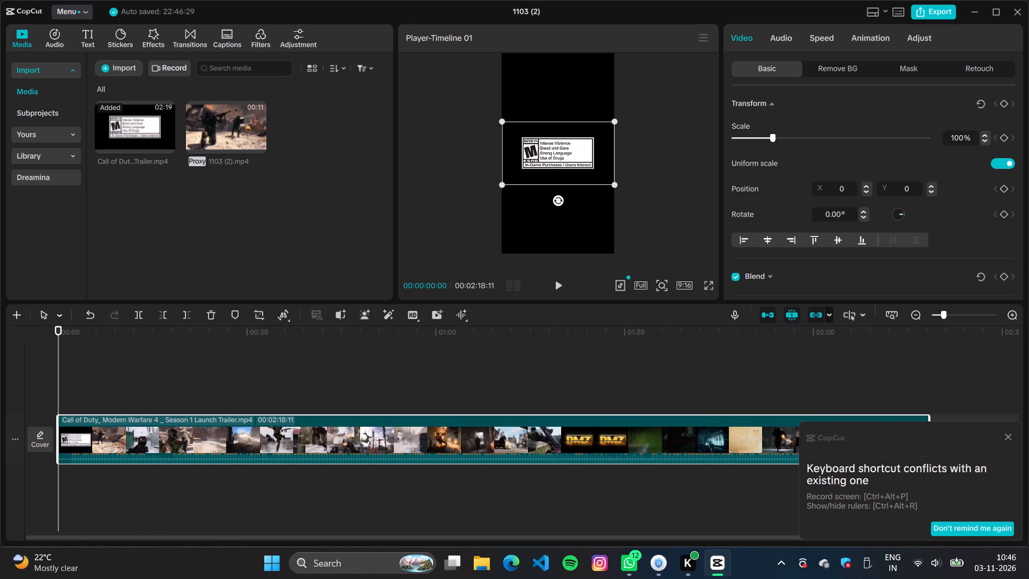
{"action": "left_click", "coordinate": [174, 380]}
{"action": "left_click_drag", "start_coordinate": [175, 380], "coordinate": [158, 380]}
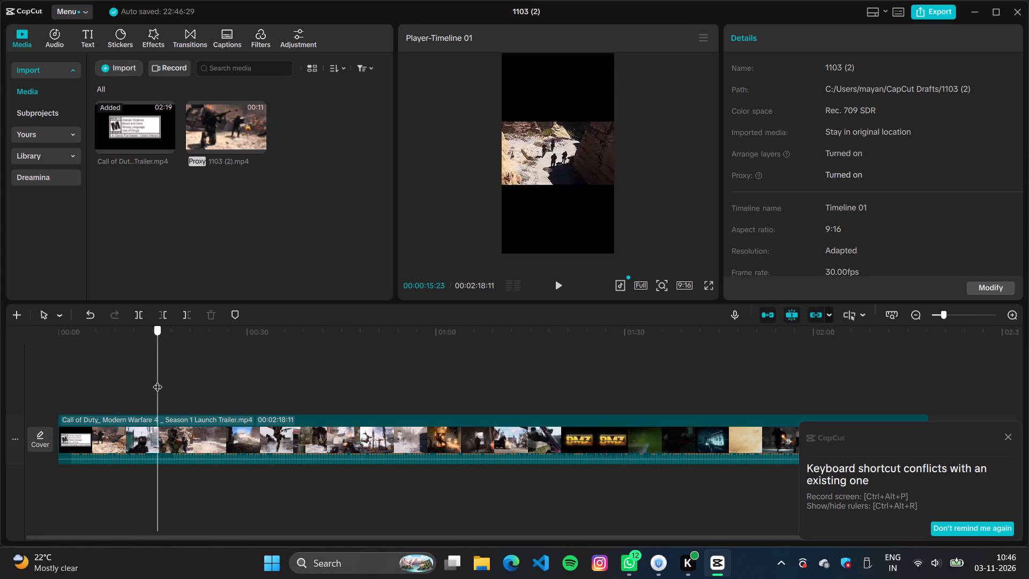
{"action": "left_click_drag", "start_coordinate": [158, 380], "coordinate": [137, 380]}
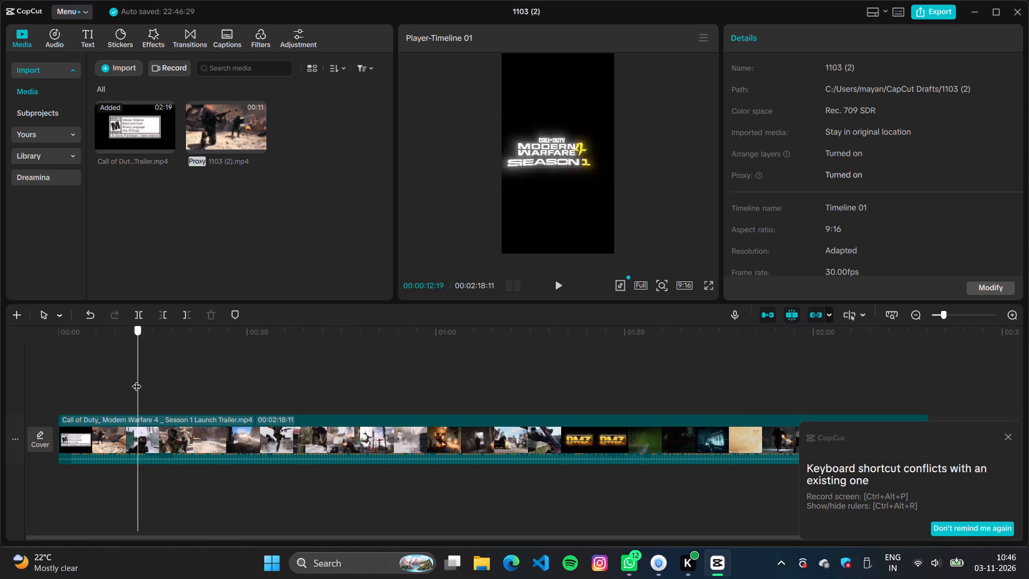
{"action": "left_click_drag", "start_coordinate": [137, 380], "coordinate": [124, 378]}
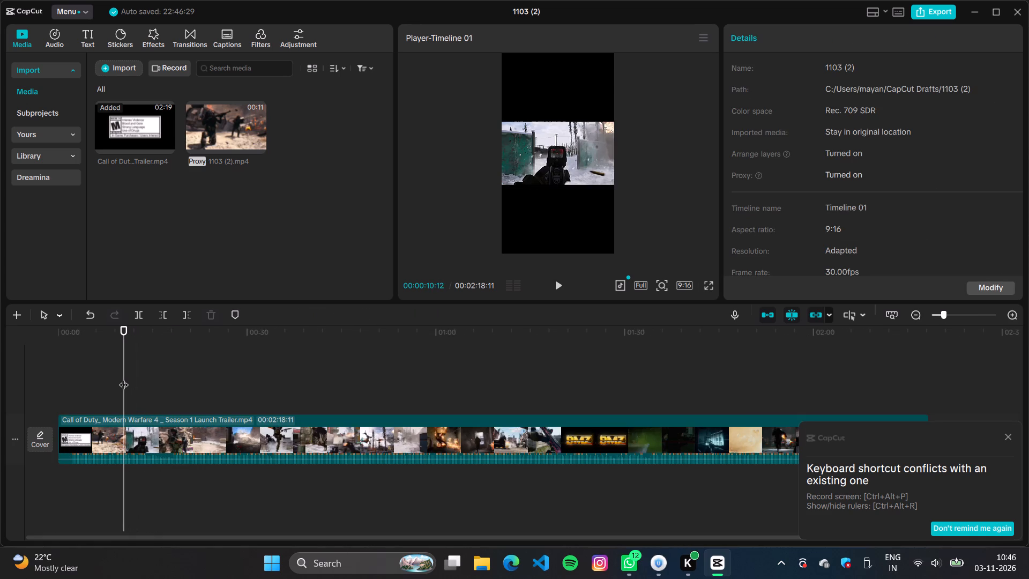
{"action": "scroll", "coordinate": [124, 378], "scroll_direction": "up", "scroll_amount": 12, "text": "ctrl"}
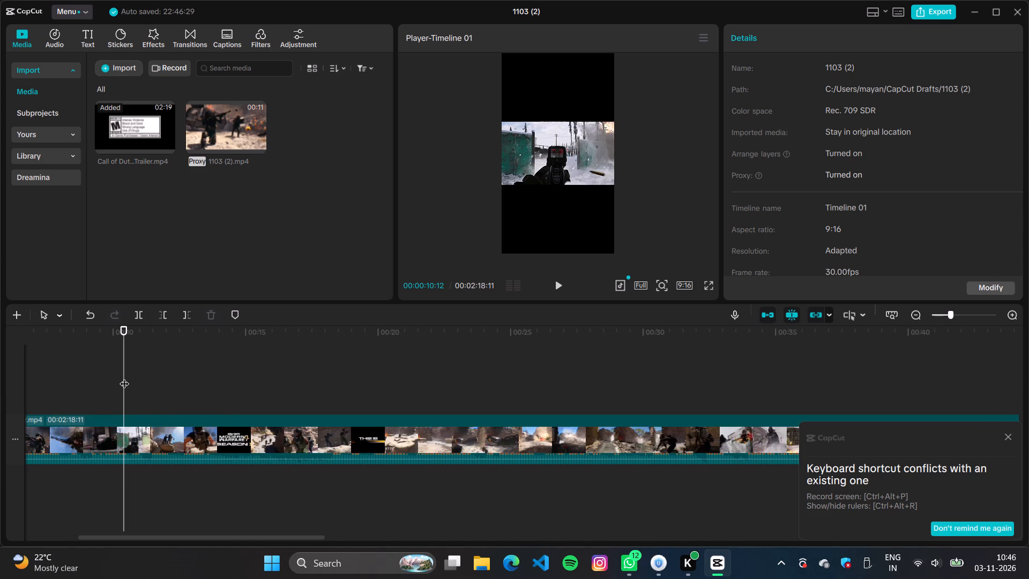
{"action": "key", "text": "Right"}
{"action": "key", "text": "Right"}
{"action": "key", "text": "Right"}
{"action": "key", "text": "Right"}
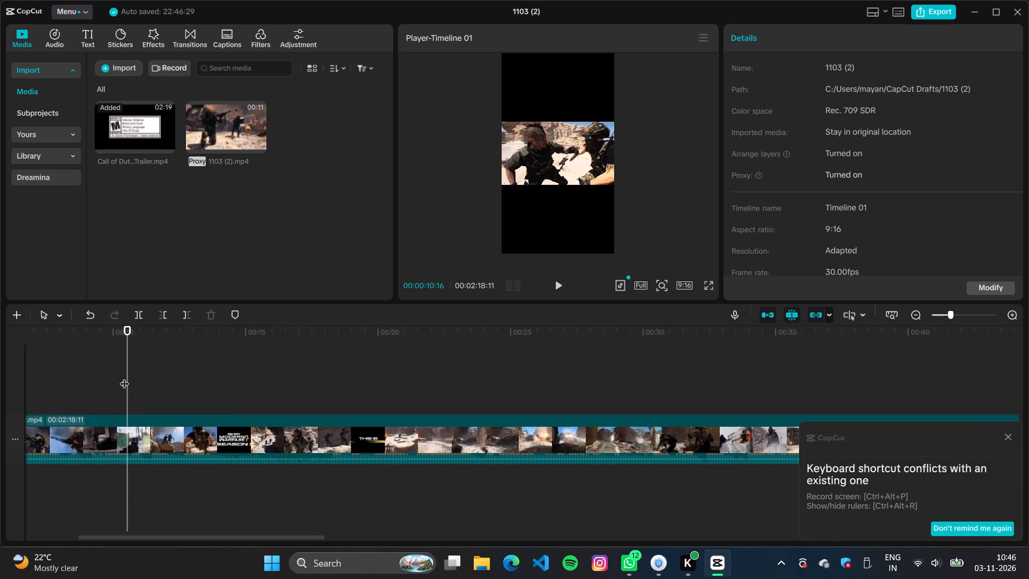
{"action": "key", "text": "ctrl+b"}
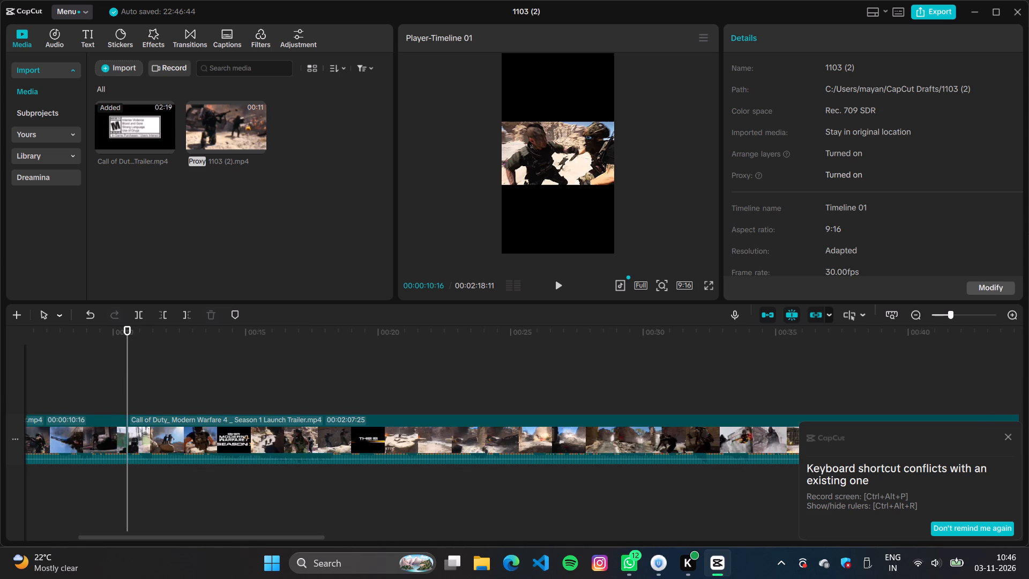
{"action": "left_click", "coordinate": [73, 450]}
{"action": "key", "text": "BackSpace"}
Split the remaining trailer at 00:00:13:28, during the canyon vehicle scene, and delete everything after the cut.
{"action": "scroll", "coordinate": [85, 434], "scroll_direction": "up", "scroll_amount": 2}
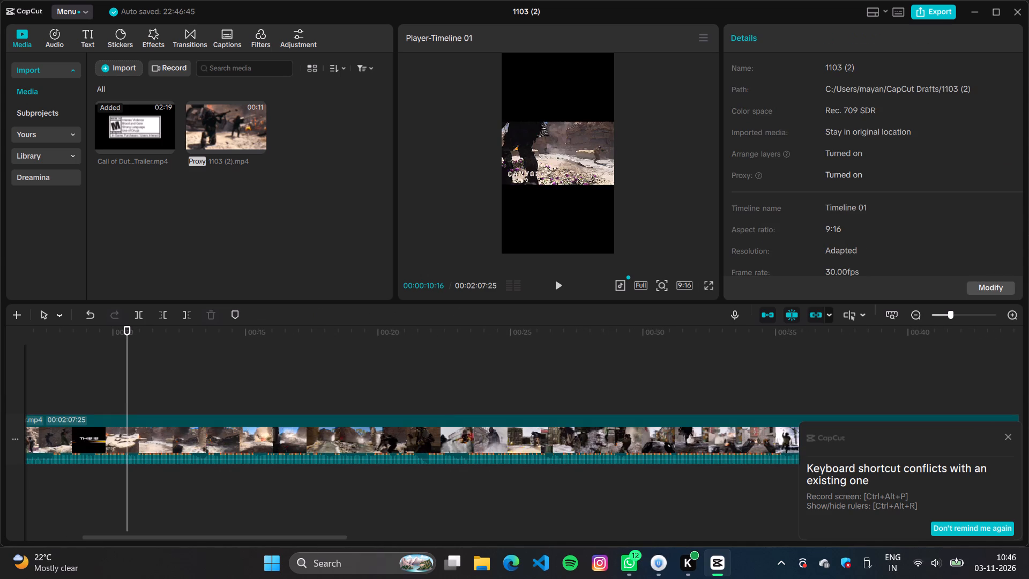
{"action": "left_click_drag", "start_coordinate": [126, 387], "coordinate": [61, 391]}
{"action": "left_click", "coordinate": [222, 422]}
{"action": "left_click", "coordinate": [223, 381]}
{"action": "left_click_drag", "start_coordinate": [223, 381], "coordinate": [233, 382]}
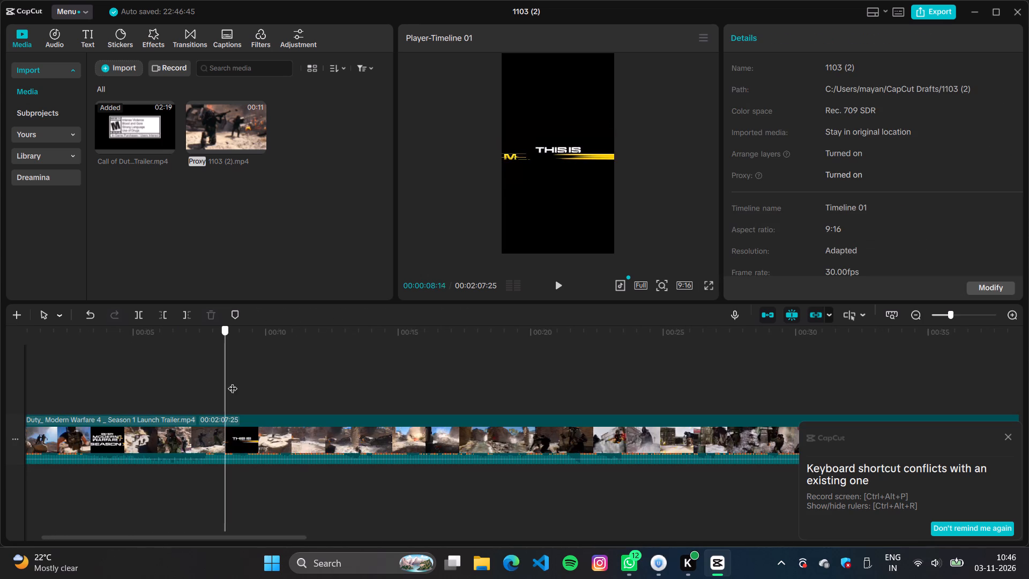
{"action": "left_click_drag", "start_coordinate": [233, 382], "coordinate": [351, 400]}
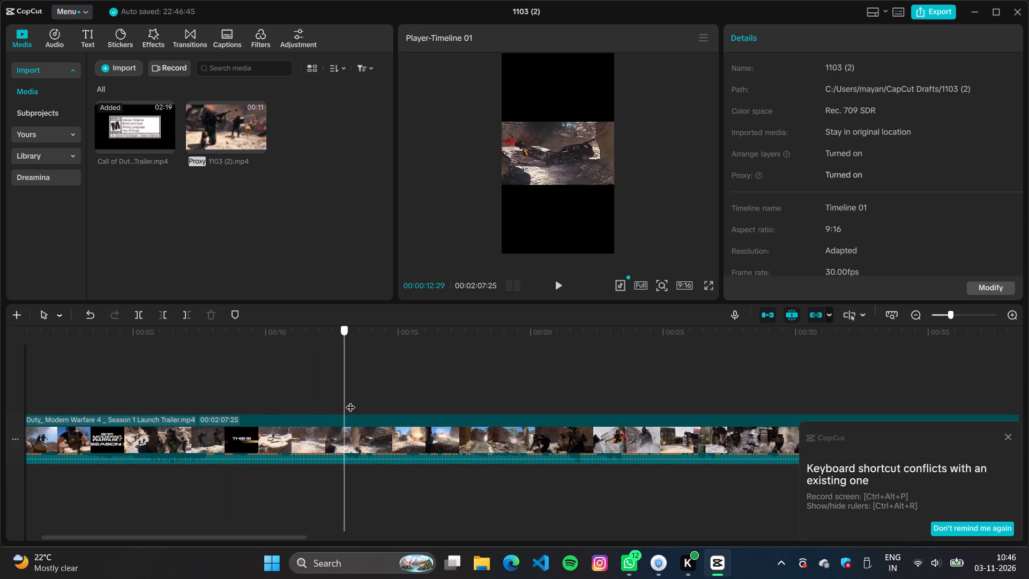
{"action": "left_click_drag", "start_coordinate": [351, 400], "coordinate": [370, 400]}
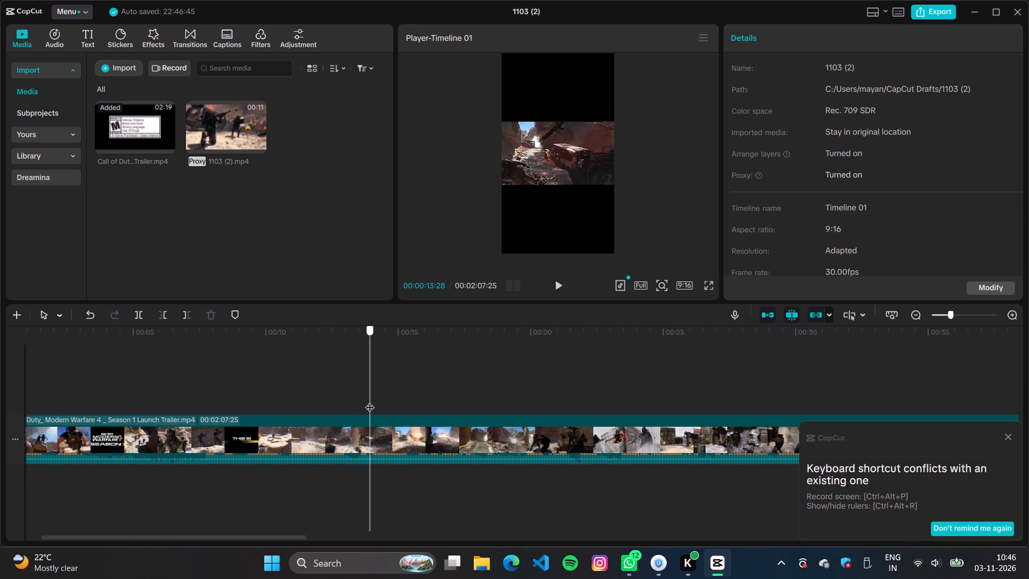
{"action": "left_click_drag", "start_coordinate": [370, 400], "coordinate": [366, 400]}
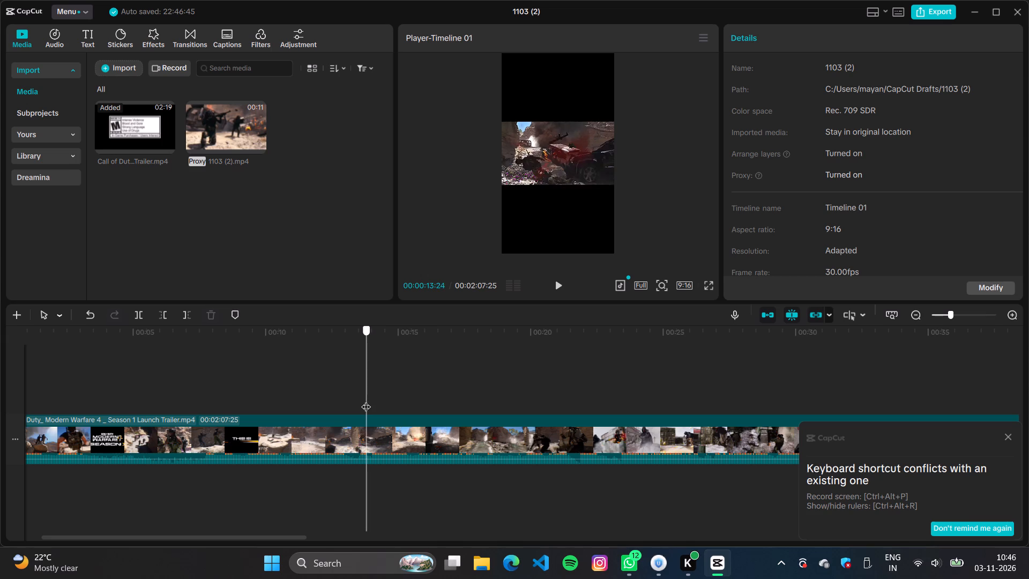
{"action": "left_click_drag", "start_coordinate": [366, 400], "coordinate": [375, 400]}
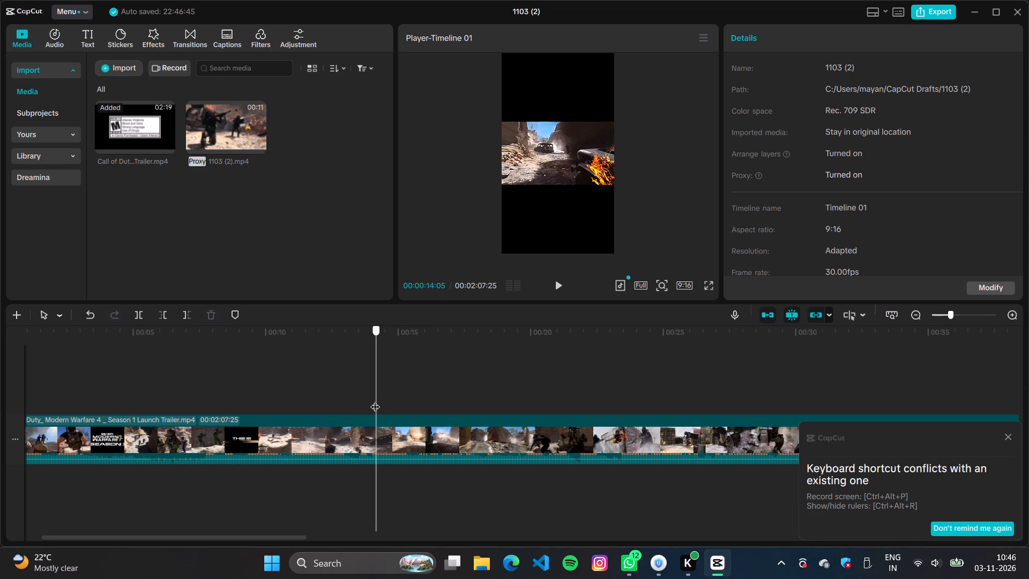
{"action": "left_click_drag", "start_coordinate": [375, 400], "coordinate": [370, 399]}
{"action": "key", "text": "ctrl+b"}
{"action": "left_click", "coordinate": [415, 435]}
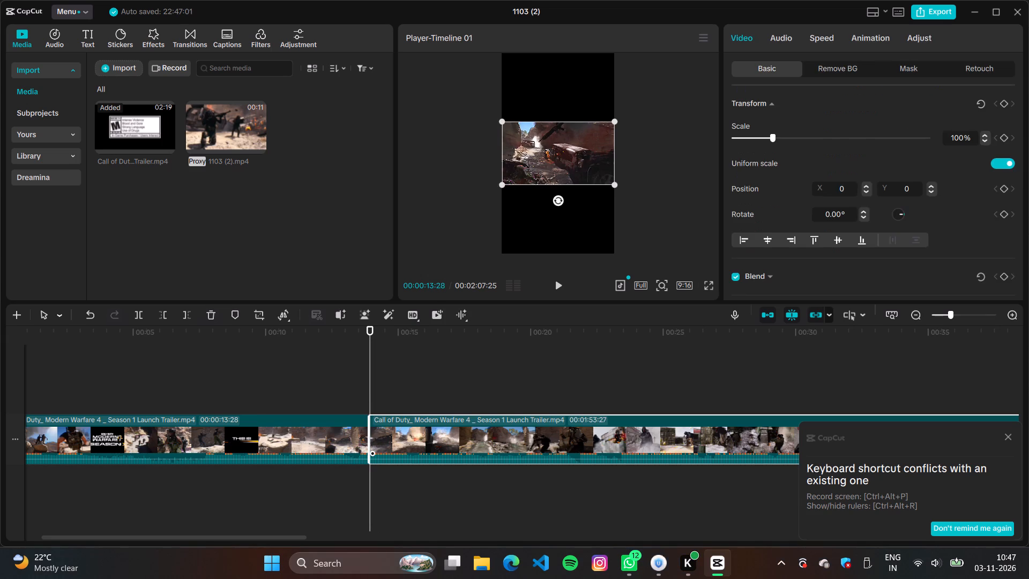
{"action": "key", "text": "BackSpace"}
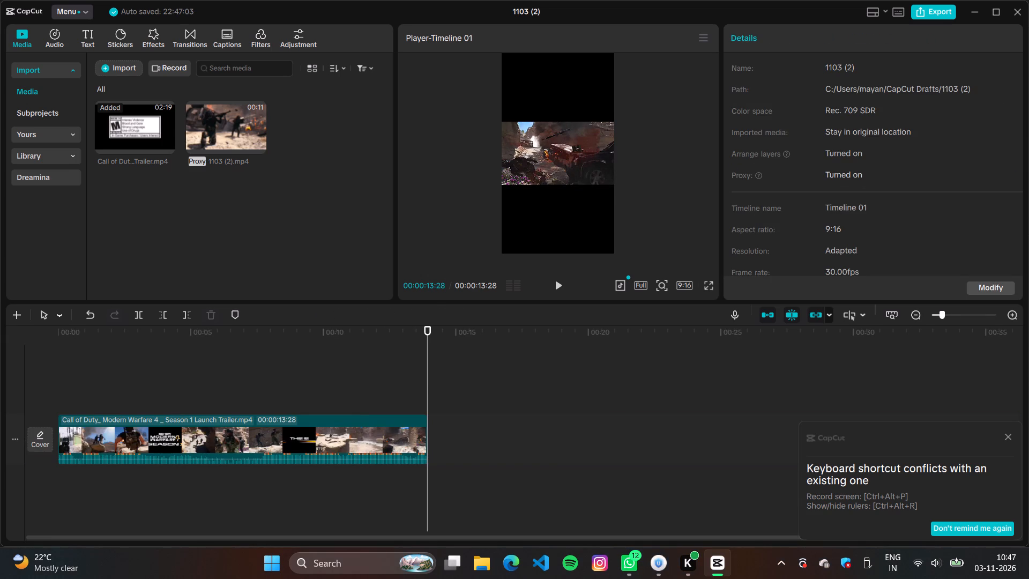
{"action": "left_click", "coordinate": [429, 376]}
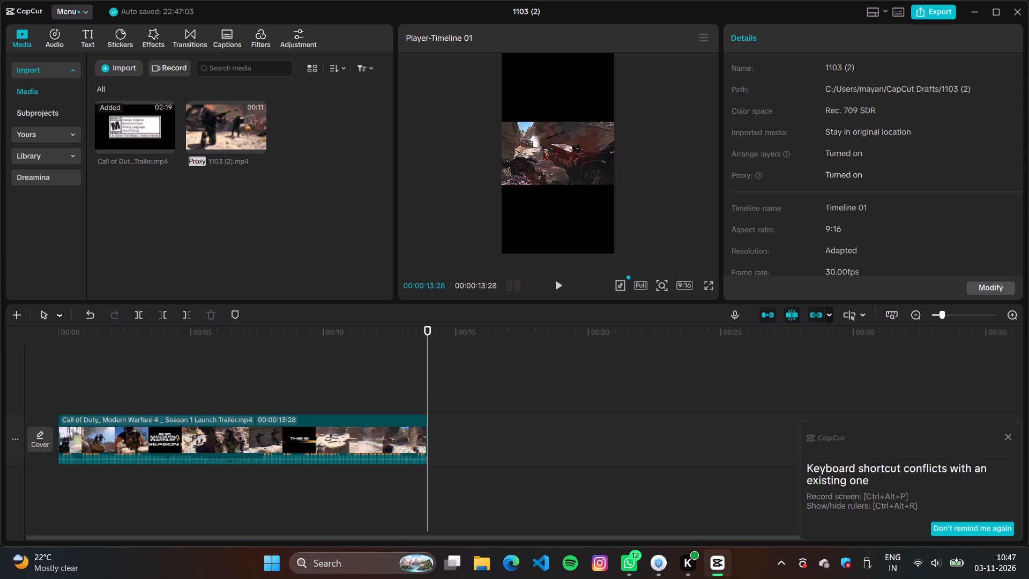
Split the trailer clip at 00:00:03:13, 00:00:05:16, 00:00:07:09, 00:00:09:19 and 00:00:12:01.
{"action": "left_click", "coordinate": [150, 360]}
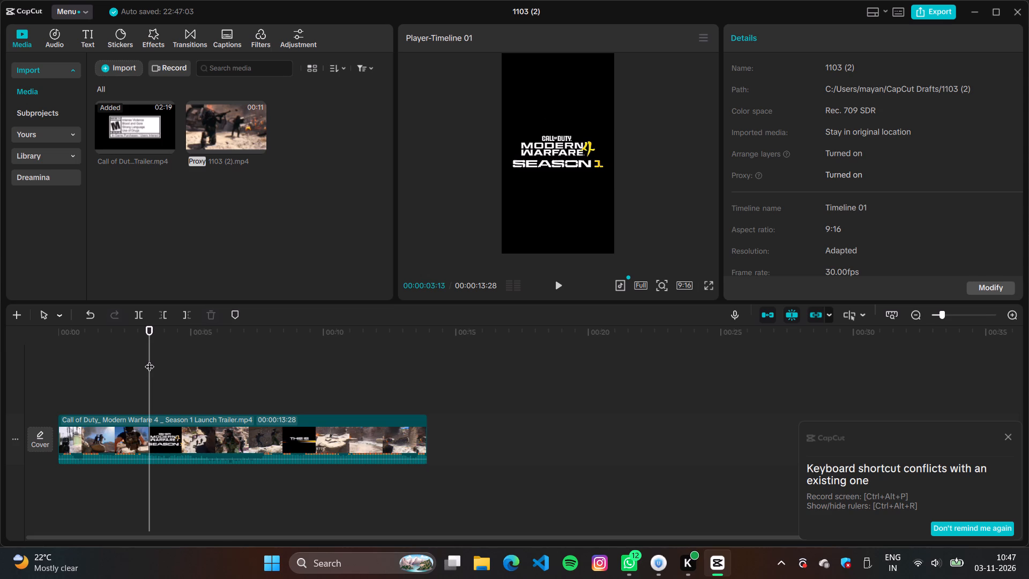
{"action": "key", "text": "ctrl+b"}
{"action": "left_click", "coordinate": [181, 364]}
{"action": "left_click", "coordinate": [205, 374]}
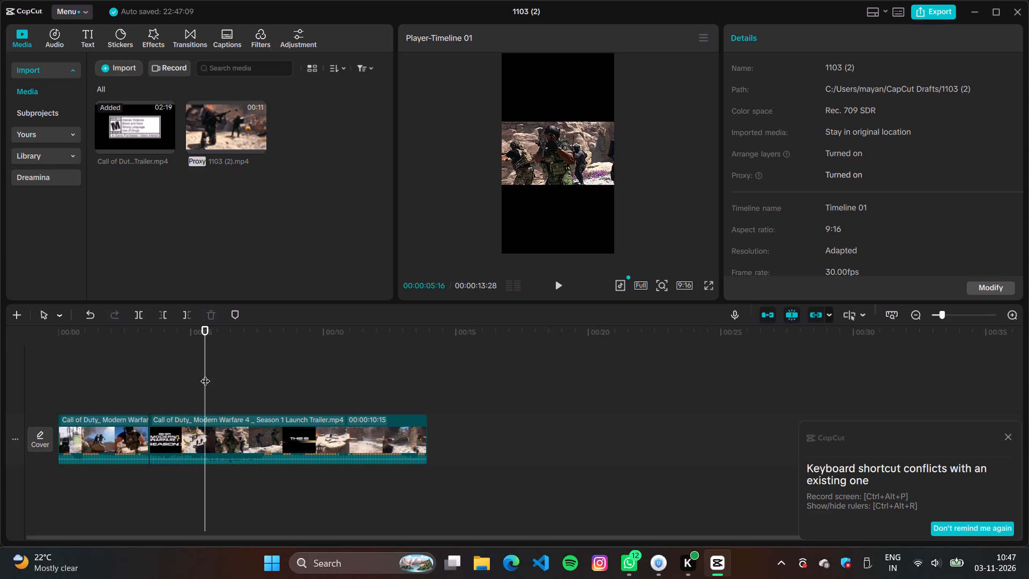
{"action": "key", "text": "ctrl+b"}
{"action": "left_click", "coordinate": [240, 373]}
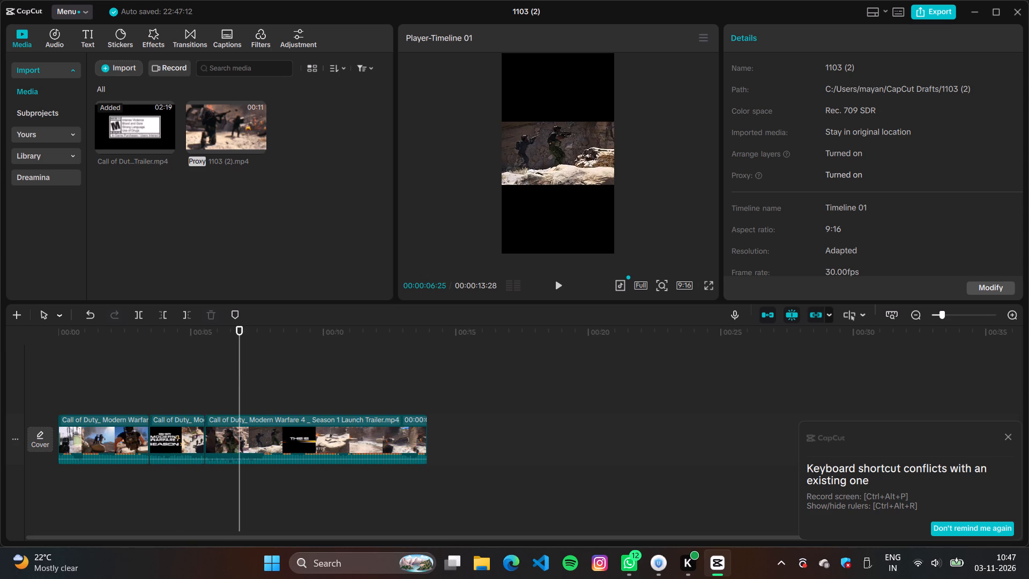
{"action": "left_click", "coordinate": [251, 378]}
{"action": "key", "text": "ctrl+b"}
{"action": "left_click", "coordinate": [314, 387]}
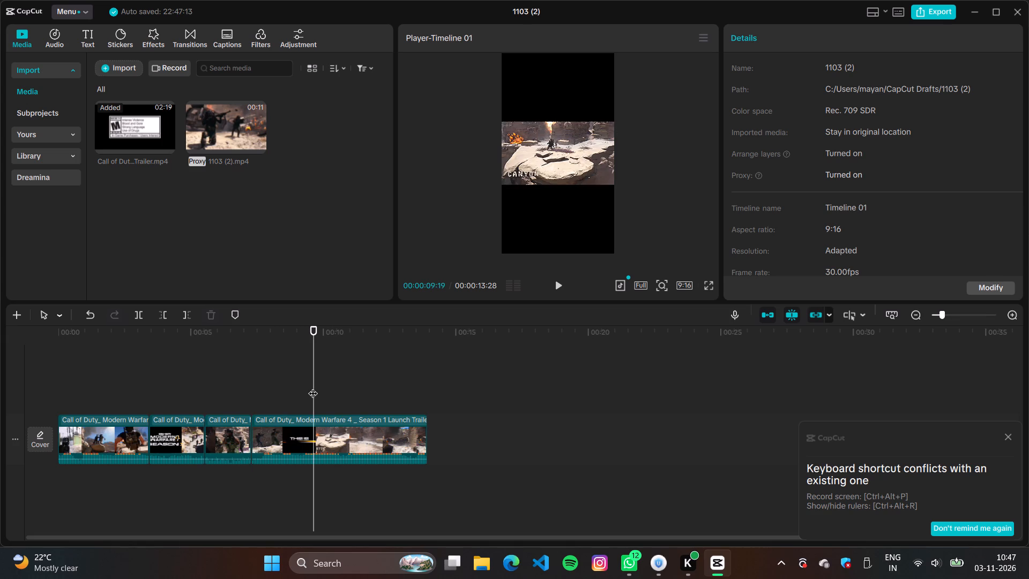
{"action": "key", "text": "ctrl+b"}
{"action": "left_click", "coordinate": [377, 385]}
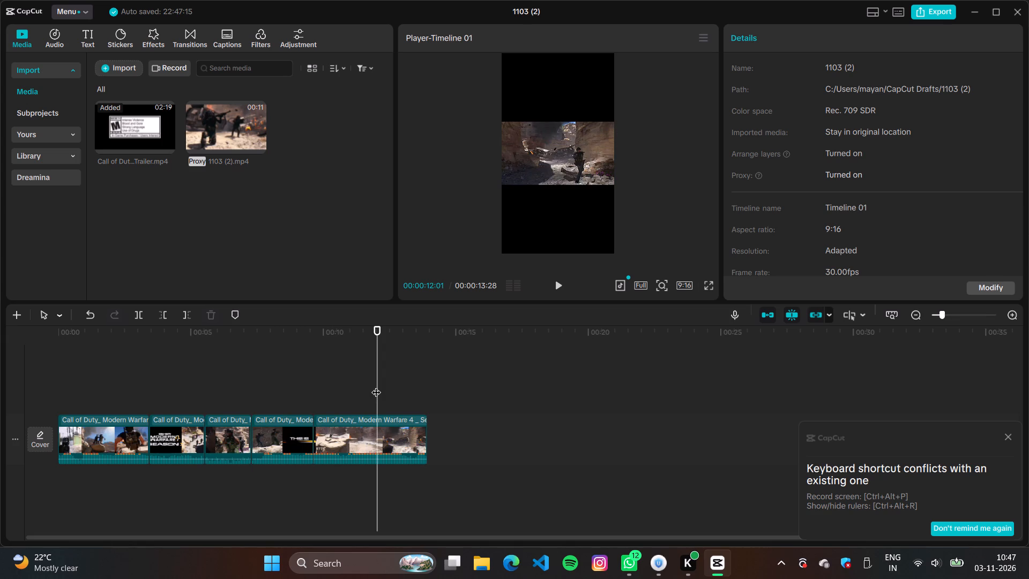
{"action": "key", "text": "ctrl+b"}
Place the playhead on the 00:00:03:13 cut and set the timeline's aspect ratio to Original.
{"action": "left_click", "coordinate": [108, 374]}
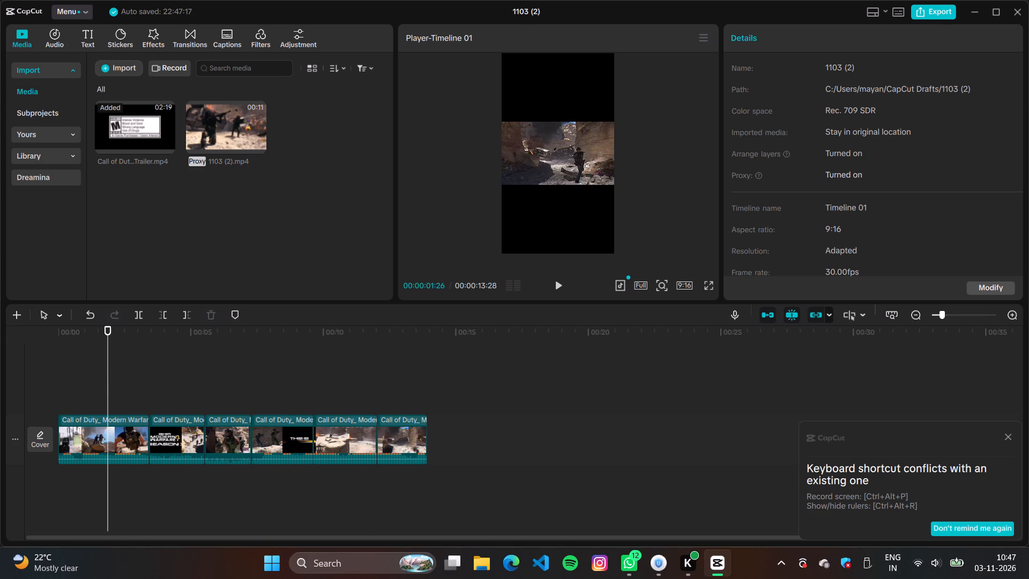
{"action": "left_click", "coordinate": [154, 391]}
{"action": "left_click", "coordinate": [151, 389]}
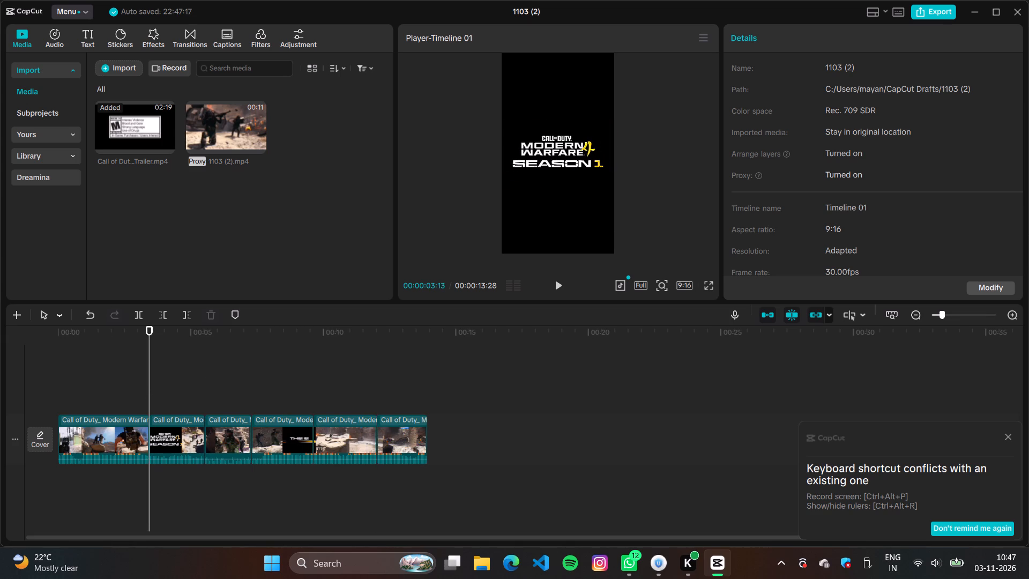
{"action": "left_click", "coordinate": [198, 45]}
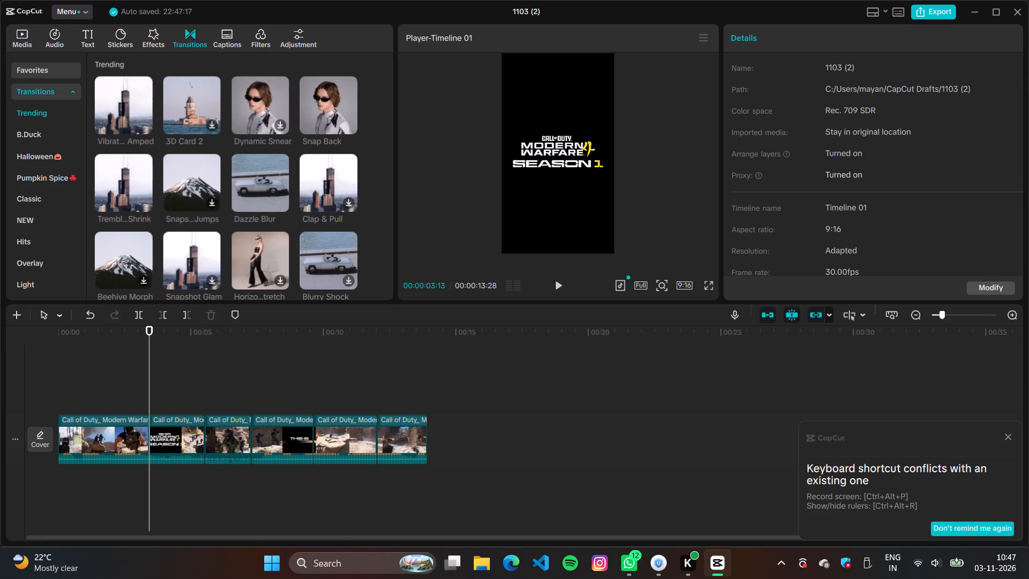
{"action": "left_click", "coordinate": [684, 287]}
{"action": "left_click", "coordinate": [715, 296]}
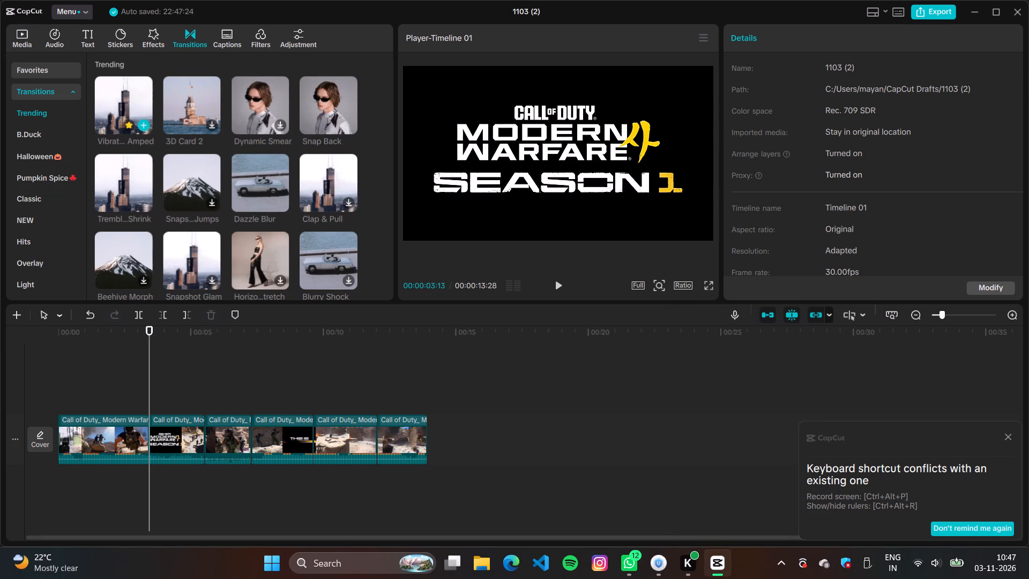
Browse the Classic and Trending transitions for one that suits the cuts, previewing Center Enlarge.
{"action": "left_click", "coordinate": [43, 195]}
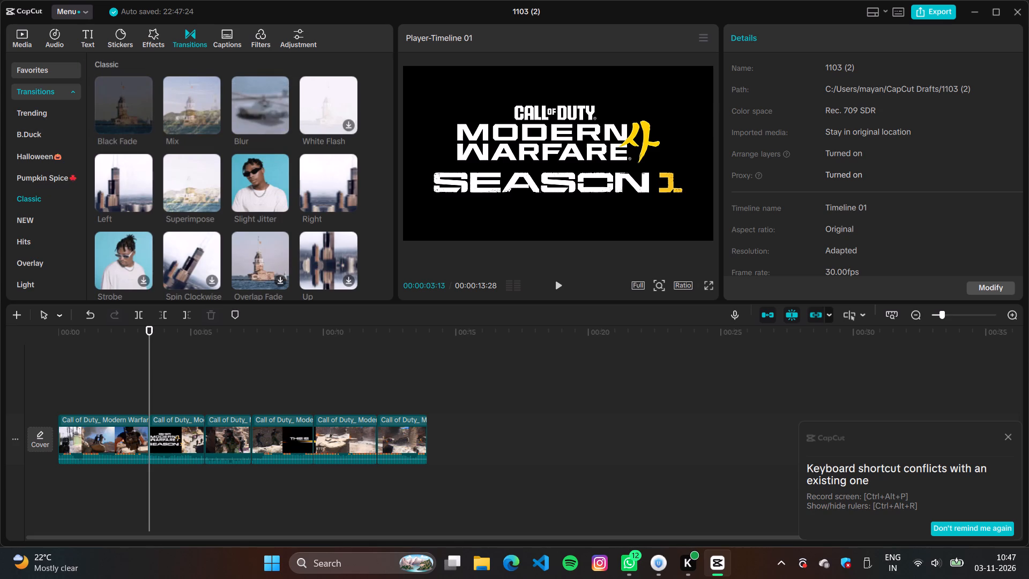
{"action": "scroll", "coordinate": [223, 202], "scroll_direction": "down", "scroll_amount": 2}
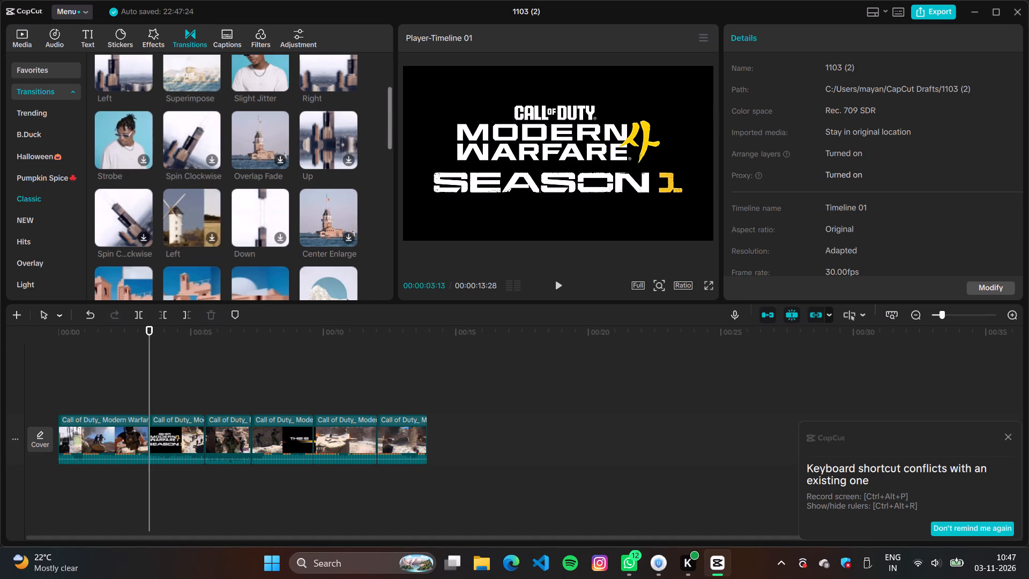
{"action": "scroll", "coordinate": [192, 203], "scroll_direction": "down", "scroll_amount": 1}
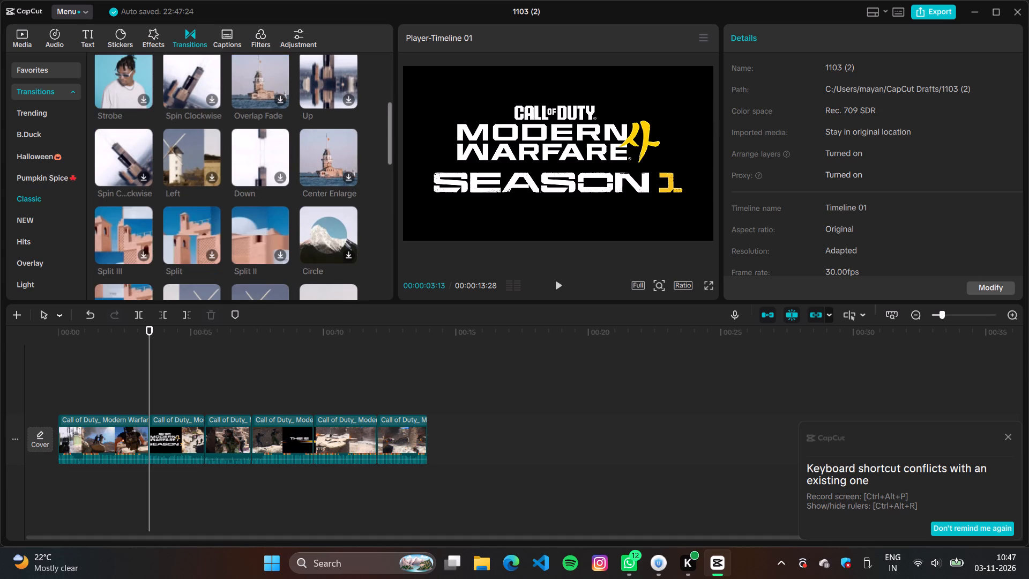
{"action": "left_click", "coordinate": [318, 158]}
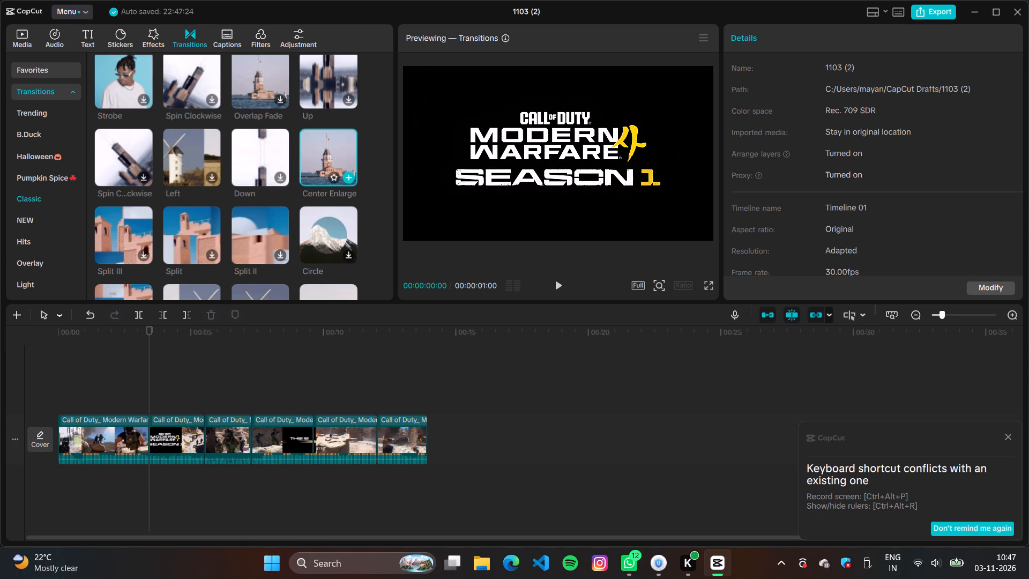
{"action": "left_click", "coordinate": [315, 157]}
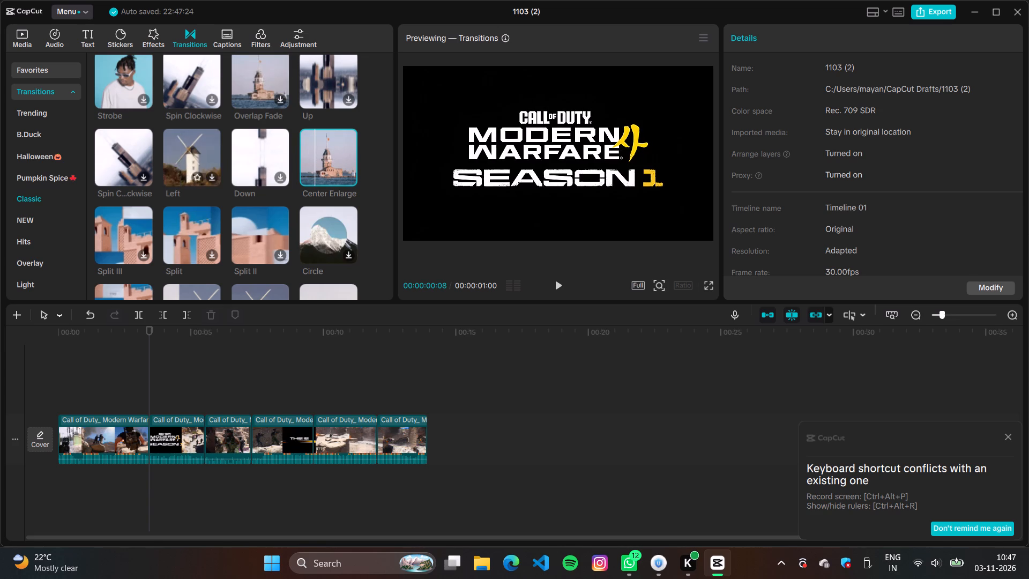
{"action": "left_click", "coordinate": [46, 210]}
{"action": "left_click", "coordinate": [47, 217]}
{"action": "left_click", "coordinate": [53, 198]}
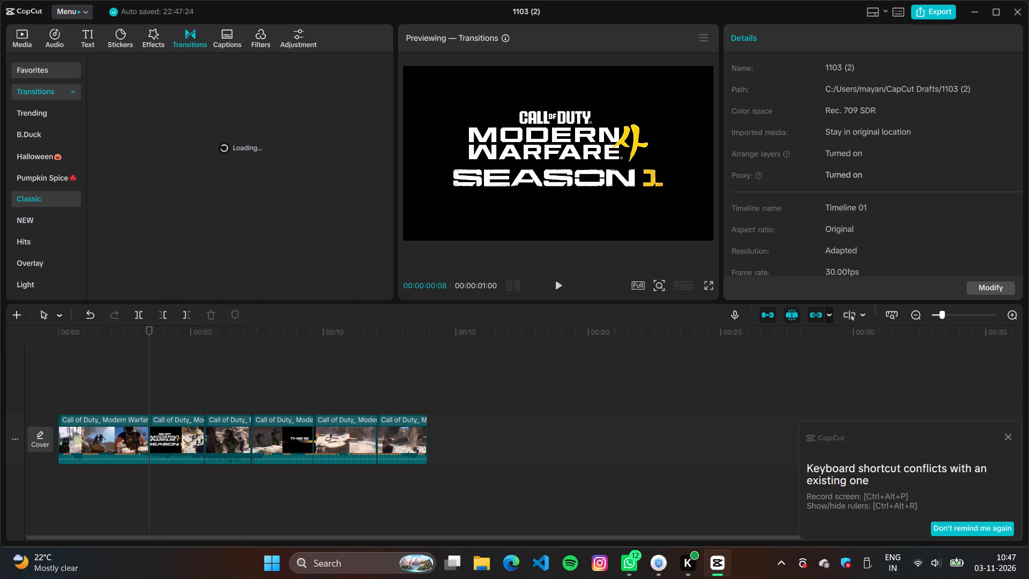
{"action": "left_click", "coordinate": [63, 116]}
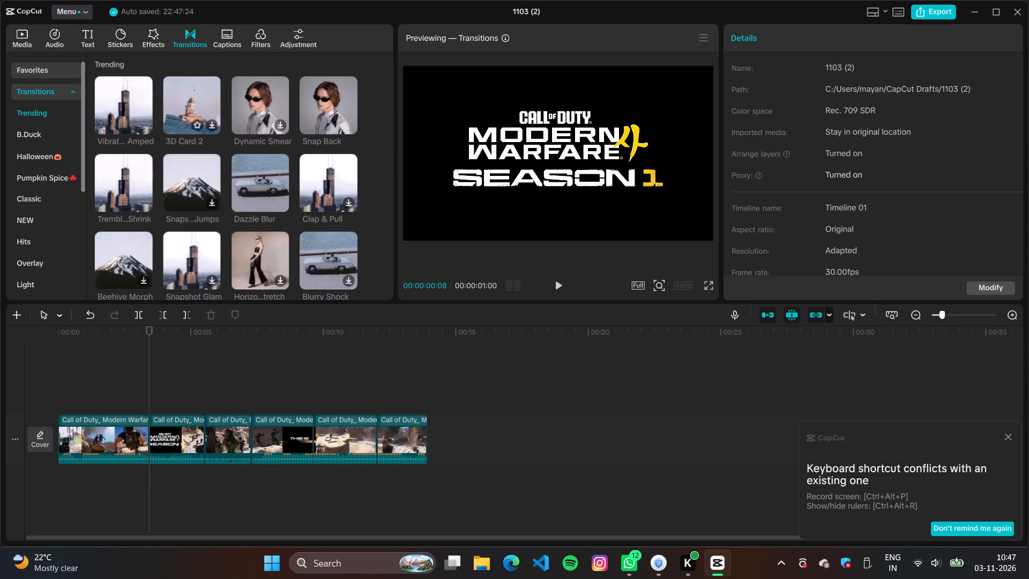
{"action": "scroll", "coordinate": [203, 186], "scroll_direction": "up", "scroll_amount": 5}
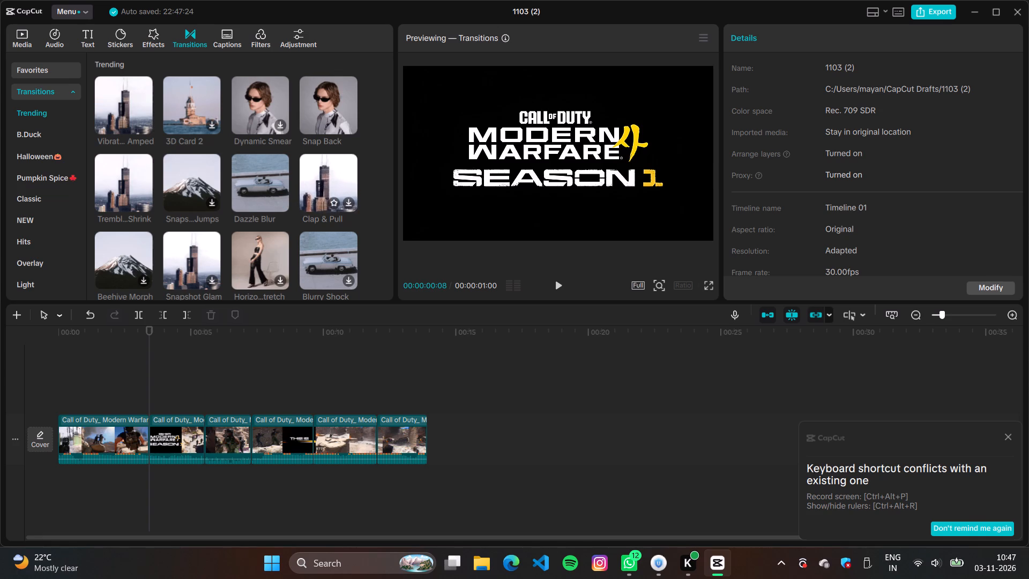
{"action": "left_click", "coordinate": [30, 200]}
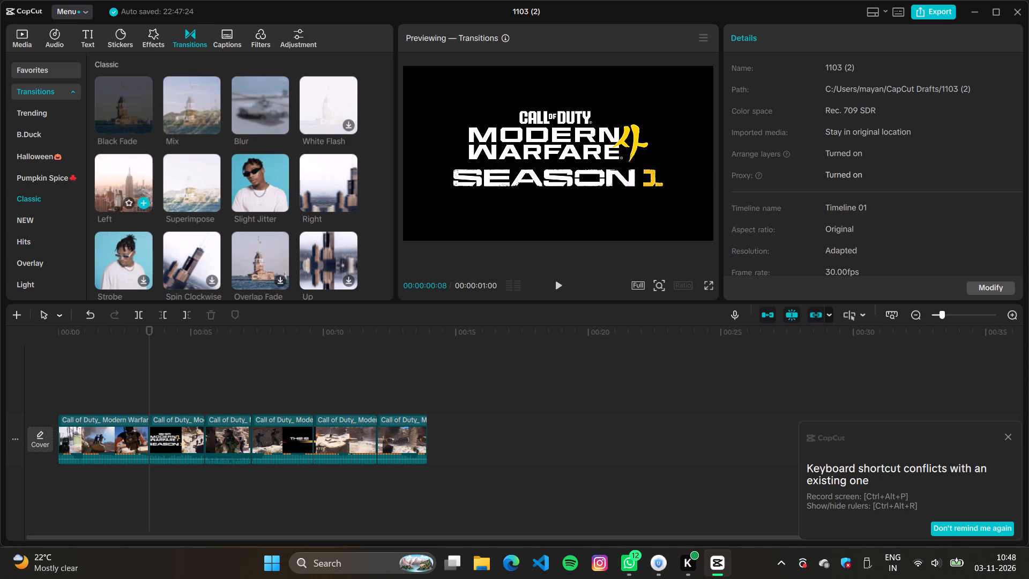
{"action": "scroll", "coordinate": [271, 187], "scroll_direction": "down", "scroll_amount": 1}
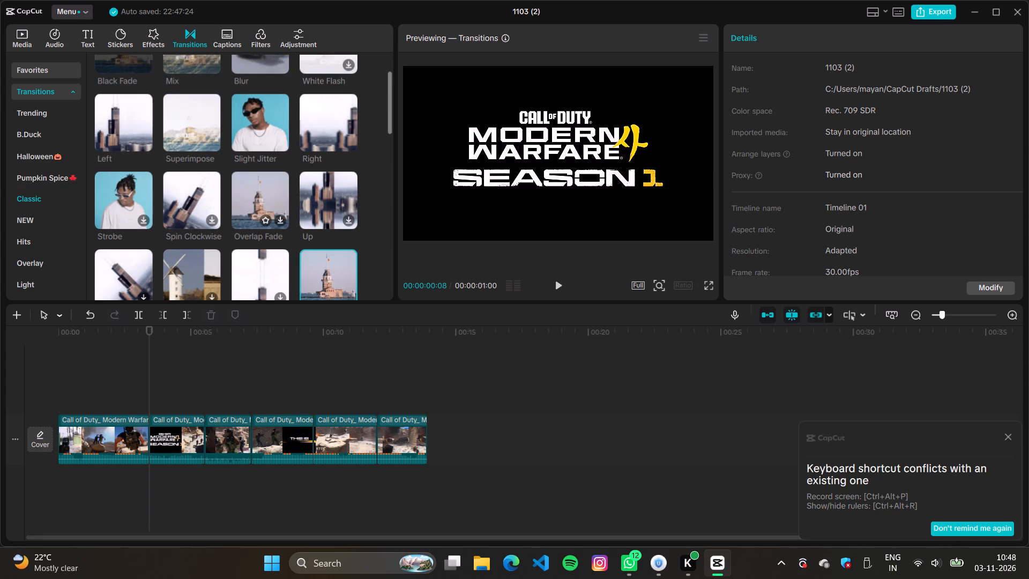
{"action": "scroll", "coordinate": [191, 201], "scroll_direction": "down", "scroll_amount": 1}
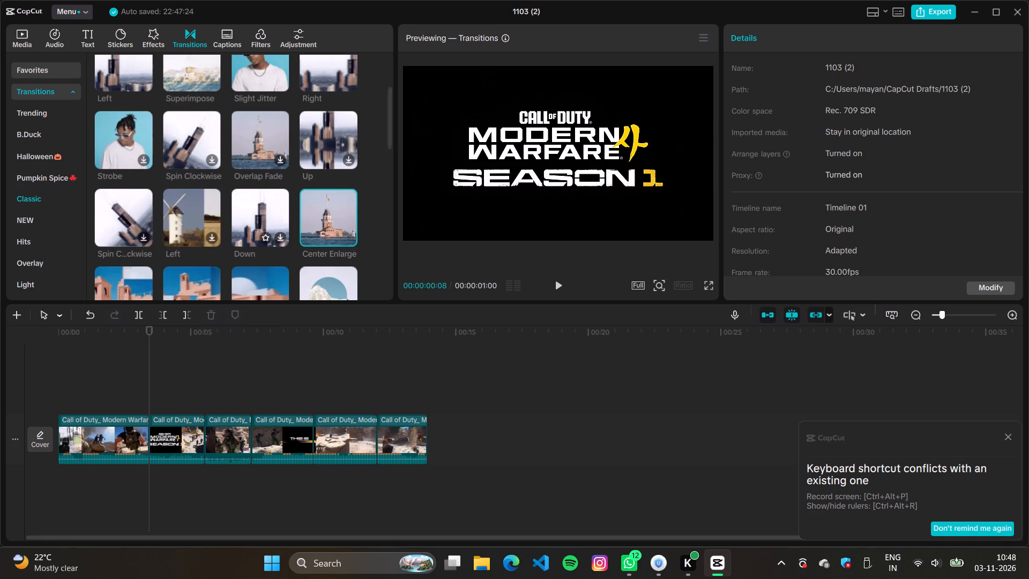
{"action": "scroll", "coordinate": [307, 196], "scroll_direction": "down", "scroll_amount": 2}
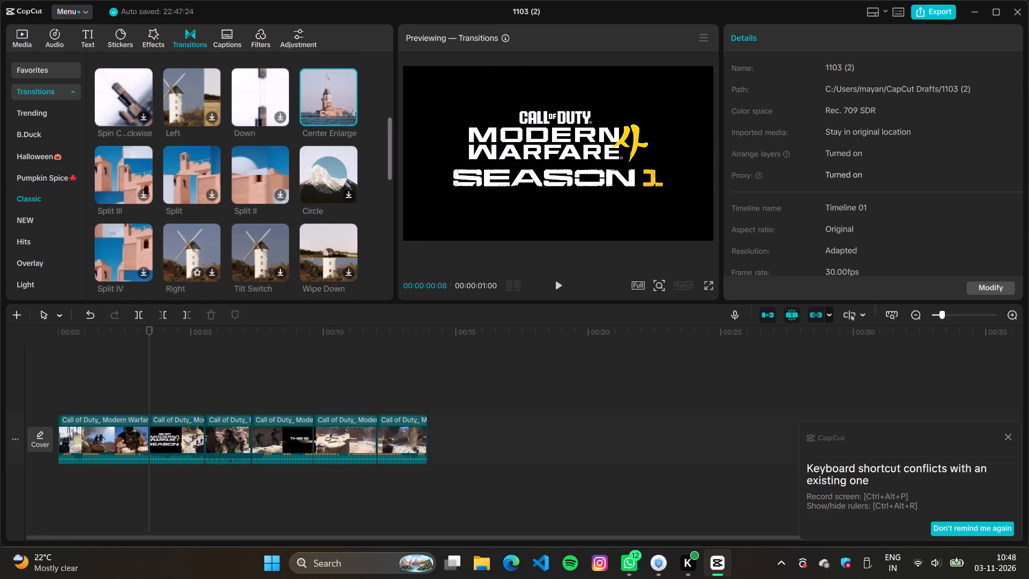
{"action": "scroll", "coordinate": [260, 216], "scroll_direction": "down", "scroll_amount": 1}
{"action": "scroll", "coordinate": [208, 210], "scroll_direction": "down", "scroll_amount": 2}
{"action": "scroll", "coordinate": [142, 224], "scroll_direction": "down", "scroll_amount": 3}
{"action": "scroll", "coordinate": [225, 212], "scroll_direction": "down", "scroll_amount": 1}
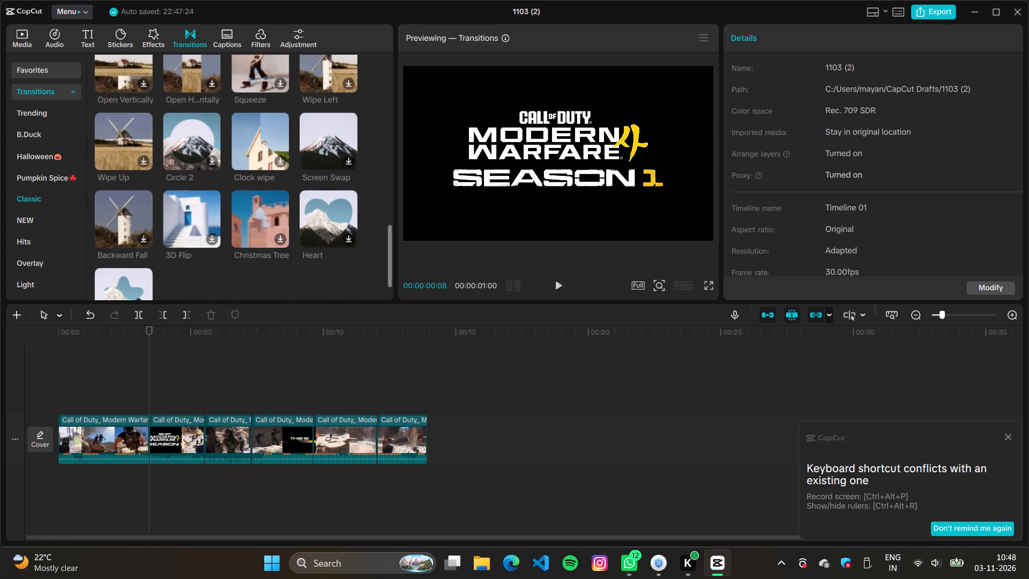
{"action": "scroll", "coordinate": [198, 217], "scroll_direction": "down", "scroll_amount": 1}
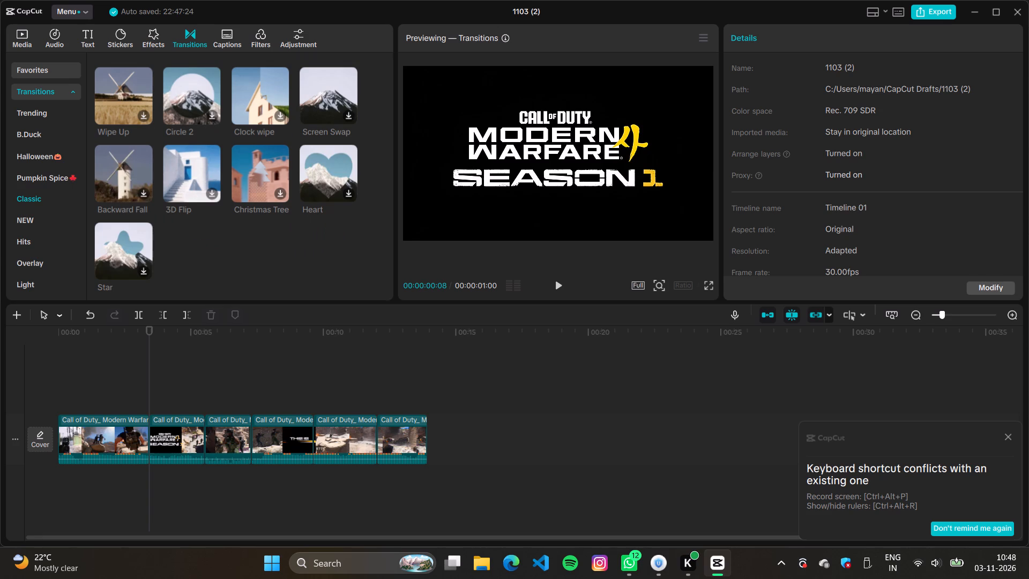
{"action": "scroll", "coordinate": [274, 213], "scroll_direction": "up", "scroll_amount": 18}
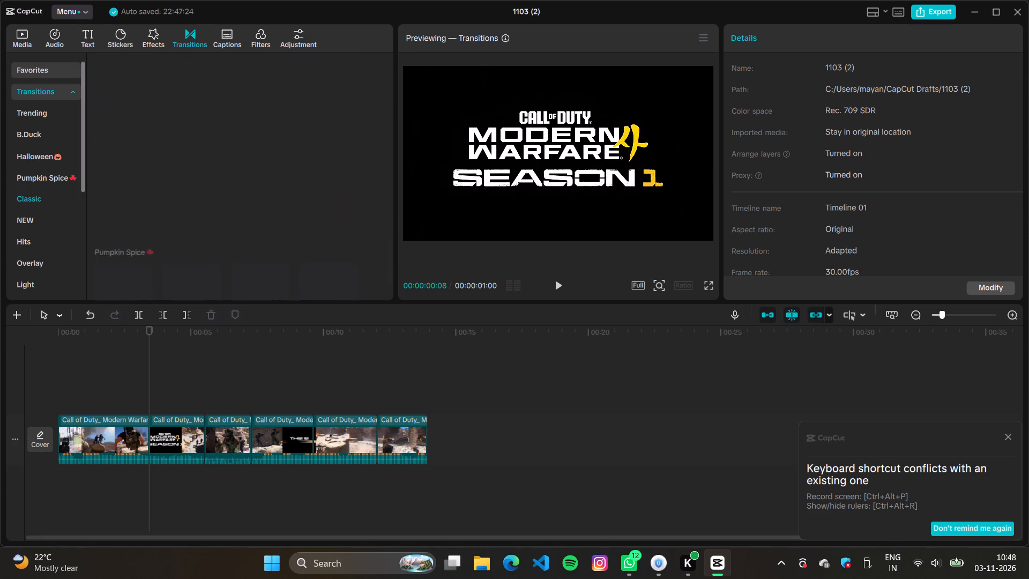
{"action": "left_click", "coordinate": [48, 197]}
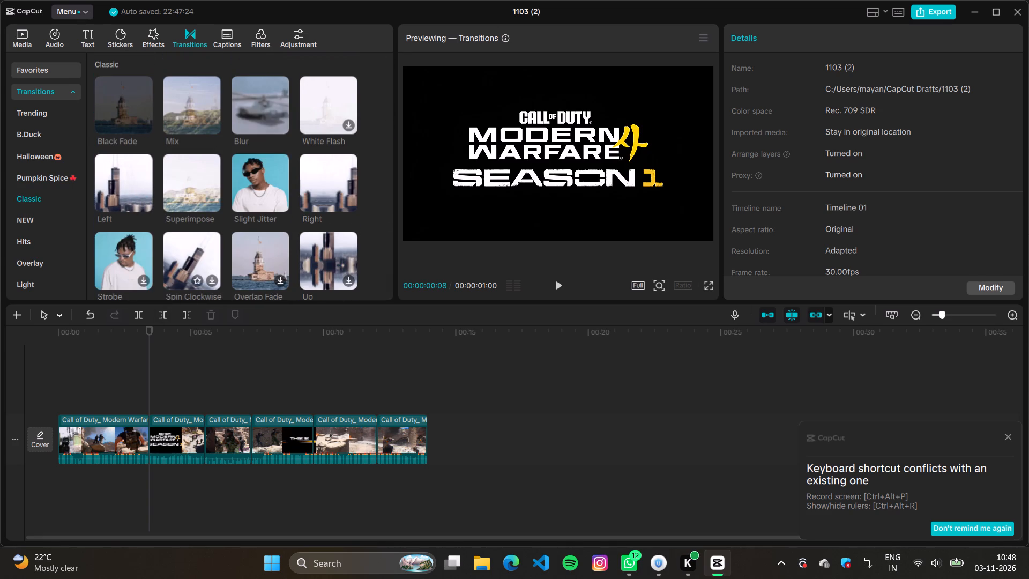
Add the Trending transition Vibration Amped at all five cuts, from 00:00:03:13 through 00:00:12:01.
{"action": "left_click", "coordinate": [57, 116]}
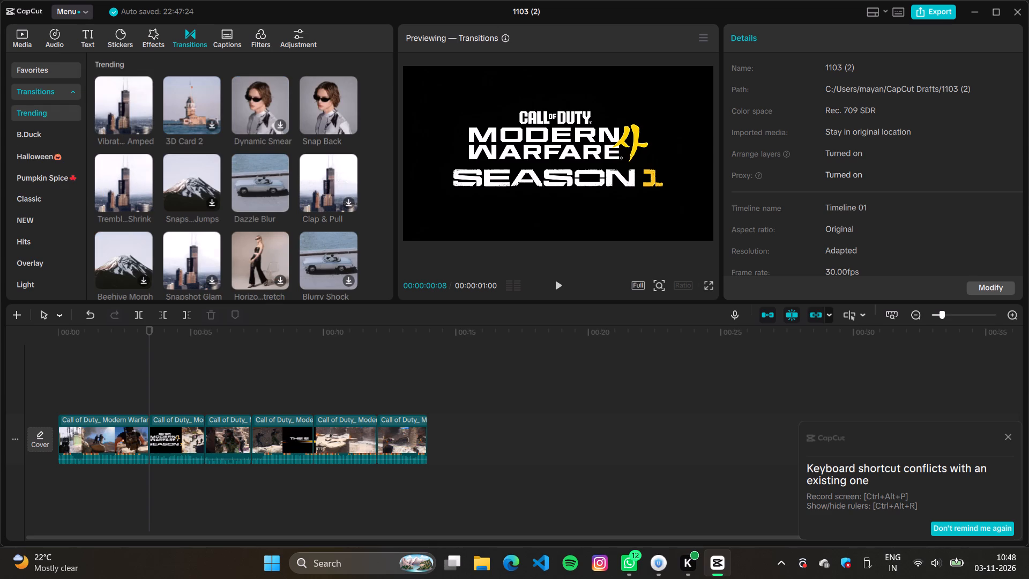
{"action": "left_click", "coordinate": [140, 118]}
{"action": "left_click", "coordinate": [143, 124]}
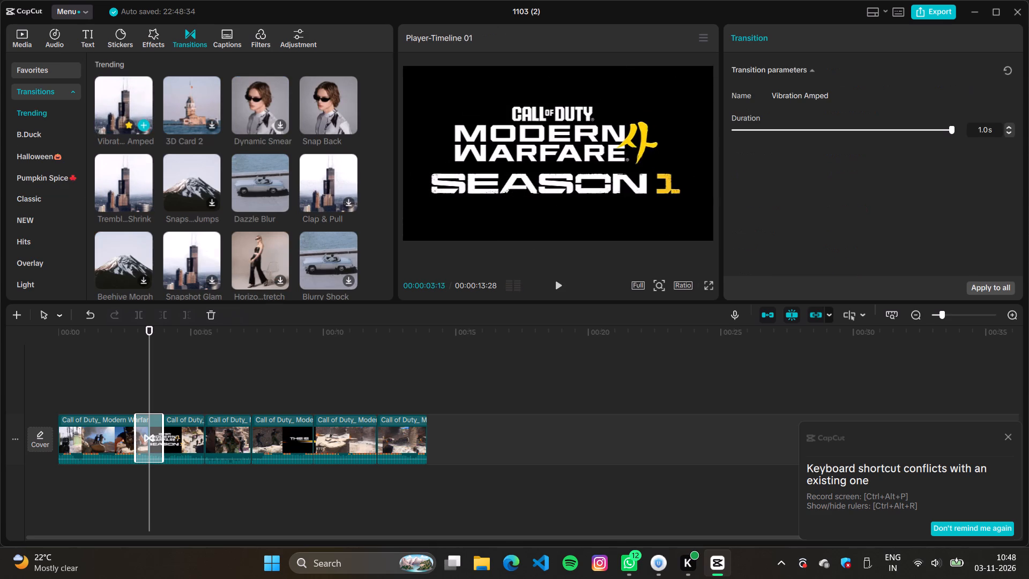
{"action": "left_click", "coordinate": [206, 381]}
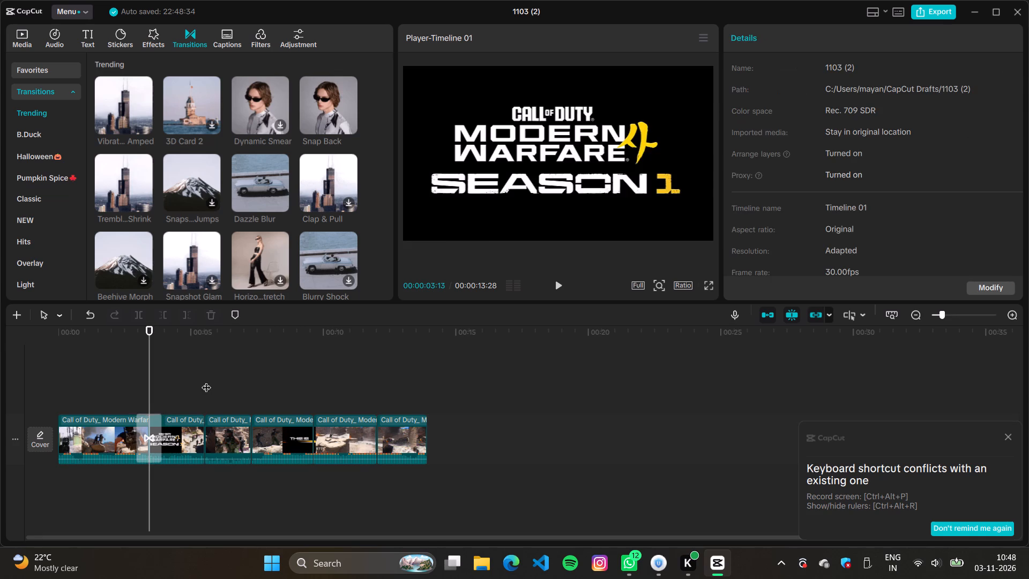
{"action": "left_click", "coordinate": [142, 126]}
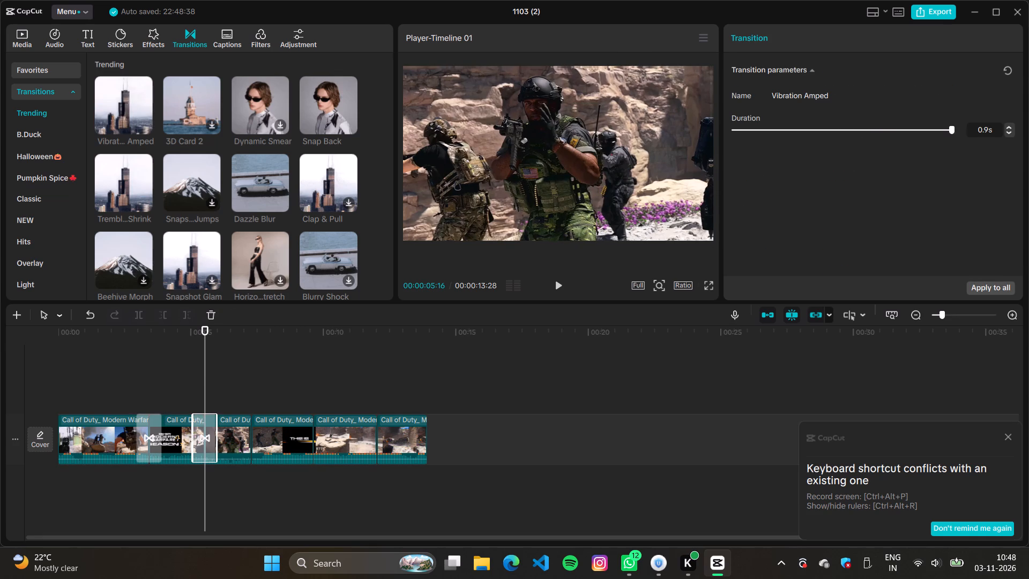
{"action": "left_click", "coordinate": [256, 332]}
{"action": "left_click", "coordinate": [252, 335]}
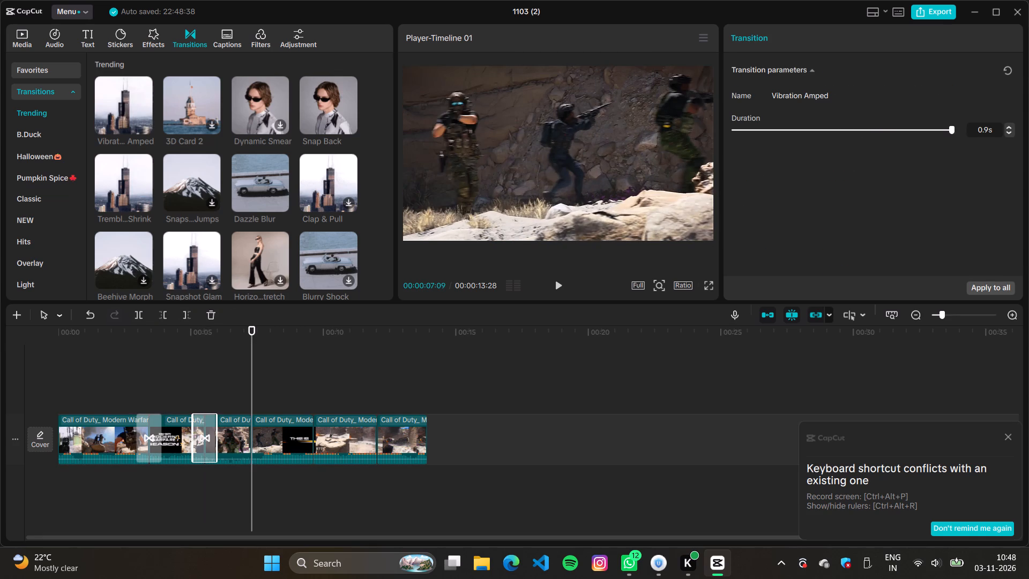
{"action": "left_click", "coordinate": [145, 126]}
{"action": "left_click", "coordinate": [310, 357]}
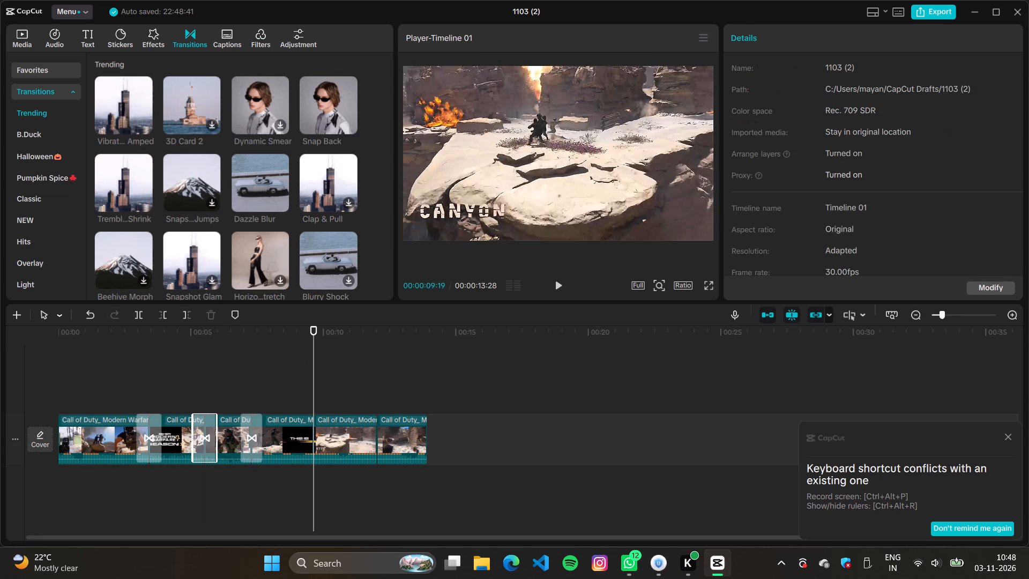
{"action": "left_click", "coordinate": [142, 125]}
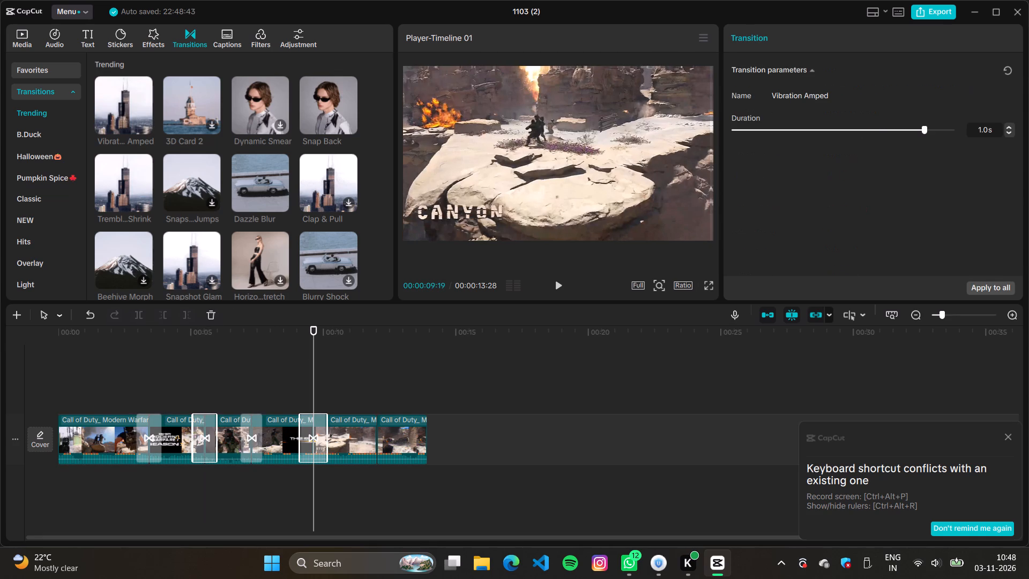
{"action": "left_click", "coordinate": [375, 376]}
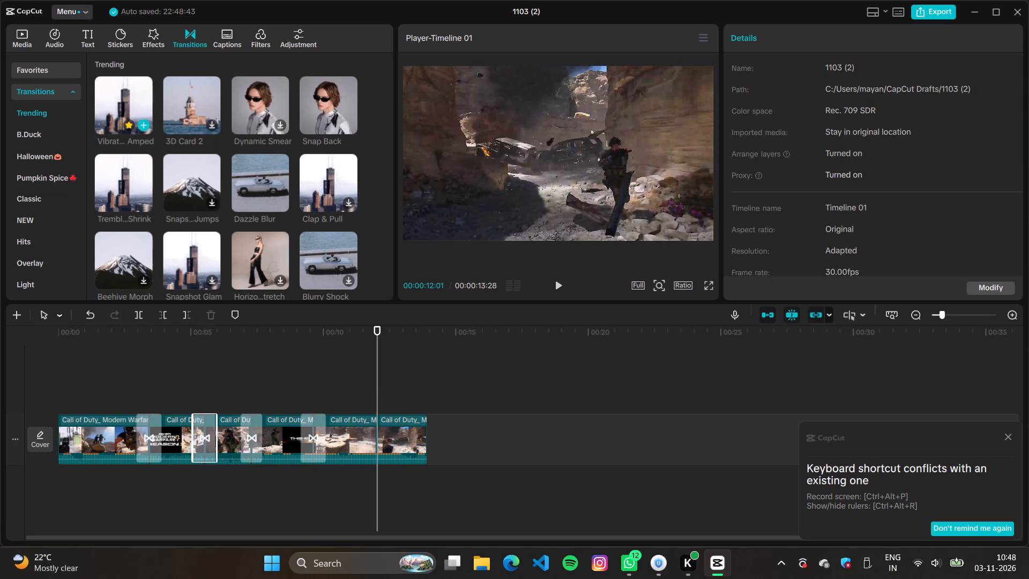
{"action": "left_click", "coordinate": [145, 123]}
Apply the Screen Off out animation to the last clip with a 0.2s duration and play back the ending.
{"action": "left_click", "coordinate": [413, 447]}
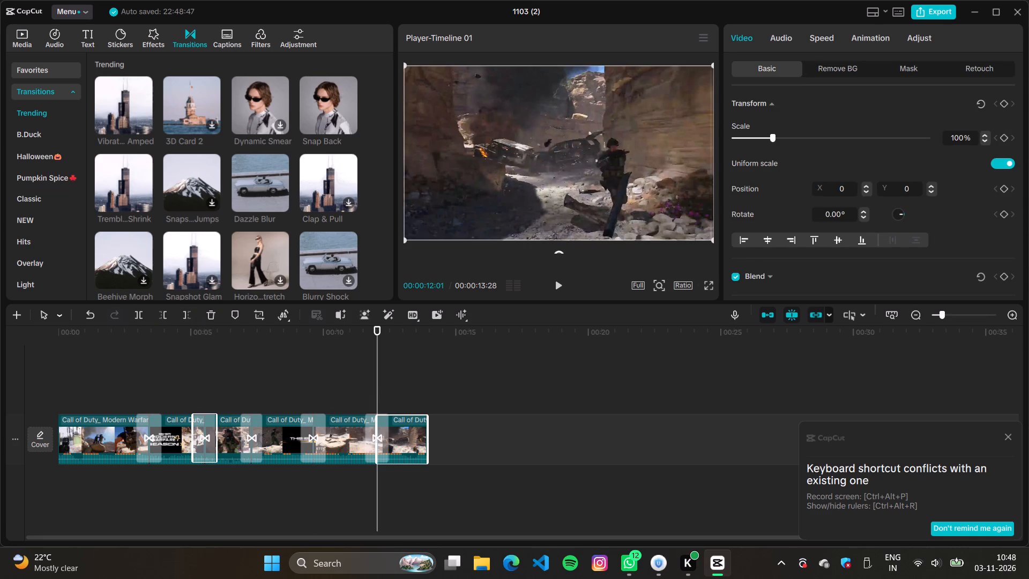
{"action": "left_click", "coordinate": [864, 43]}
{"action": "left_click", "coordinate": [795, 140]}
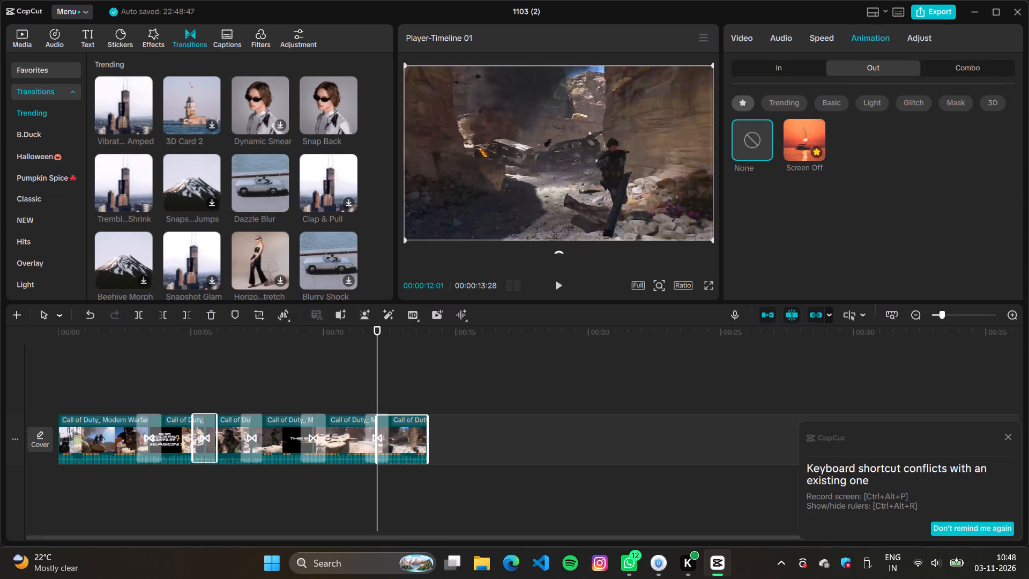
{"action": "left_click", "coordinate": [899, 299]}
{"action": "left_click", "coordinate": [907, 289]}
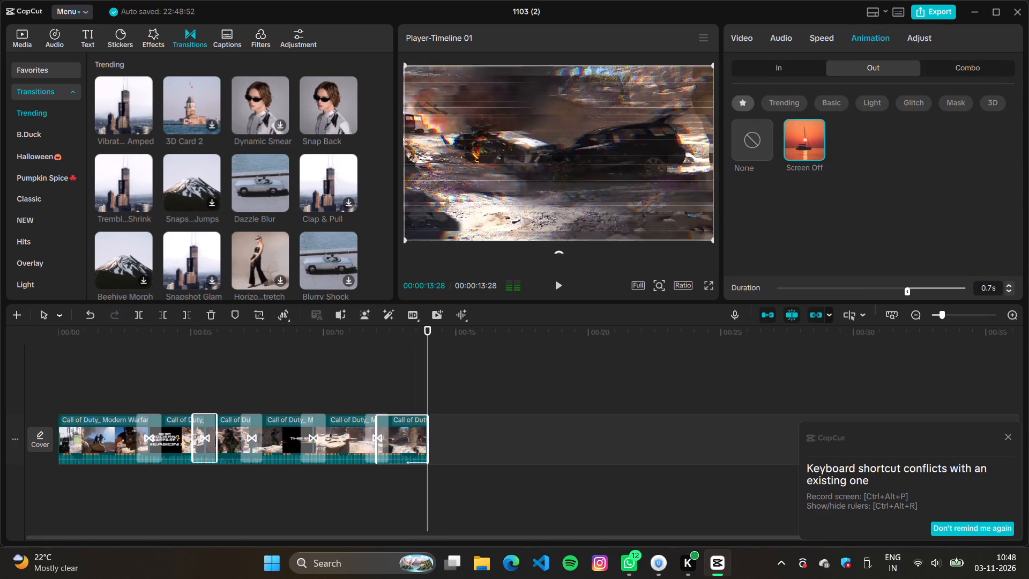
{"action": "left_click", "coordinate": [936, 281]}
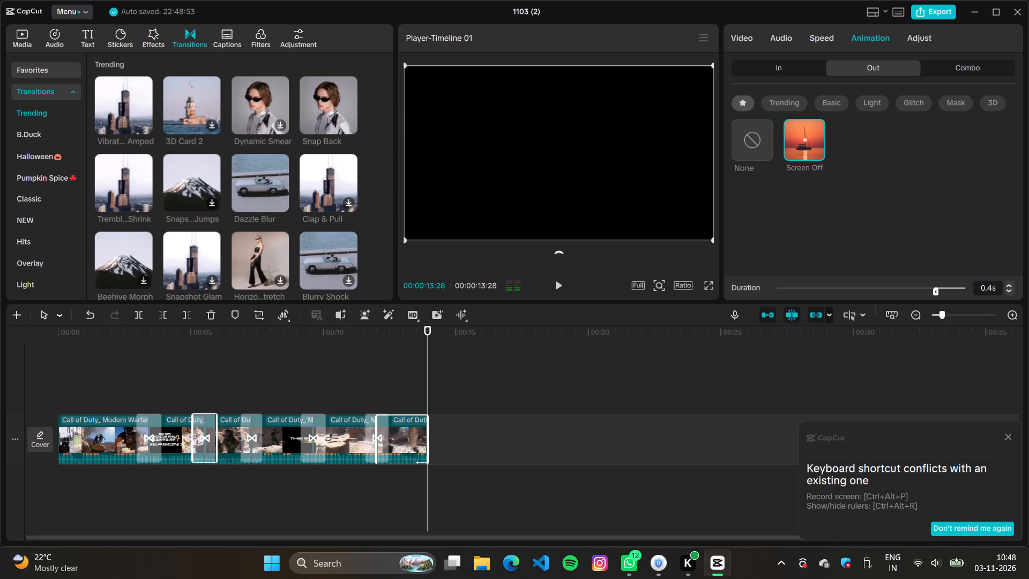
{"action": "left_click", "coordinate": [950, 289]}
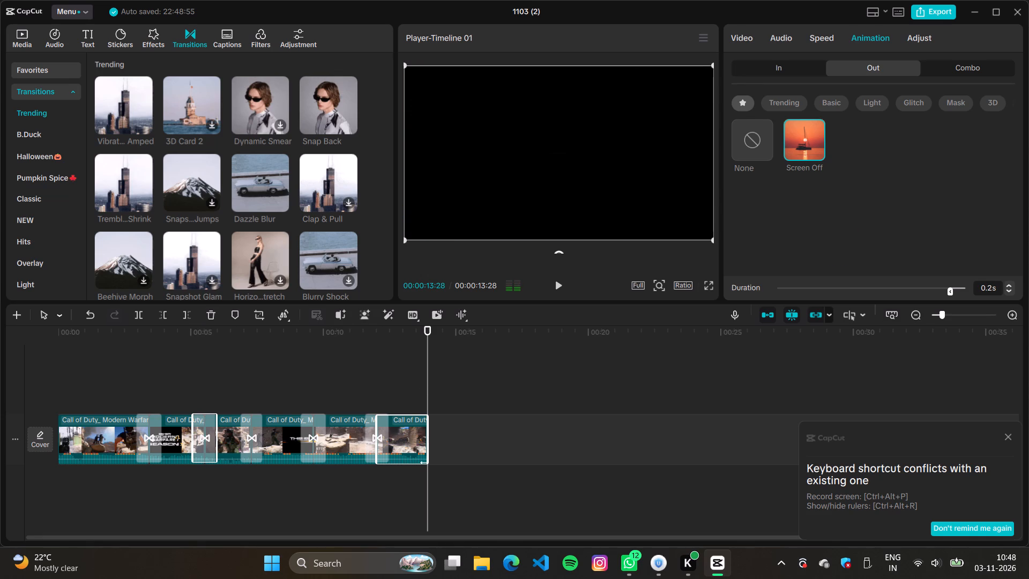
{"action": "left_click", "coordinate": [413, 377]}
{"action": "key", "text": "space"}
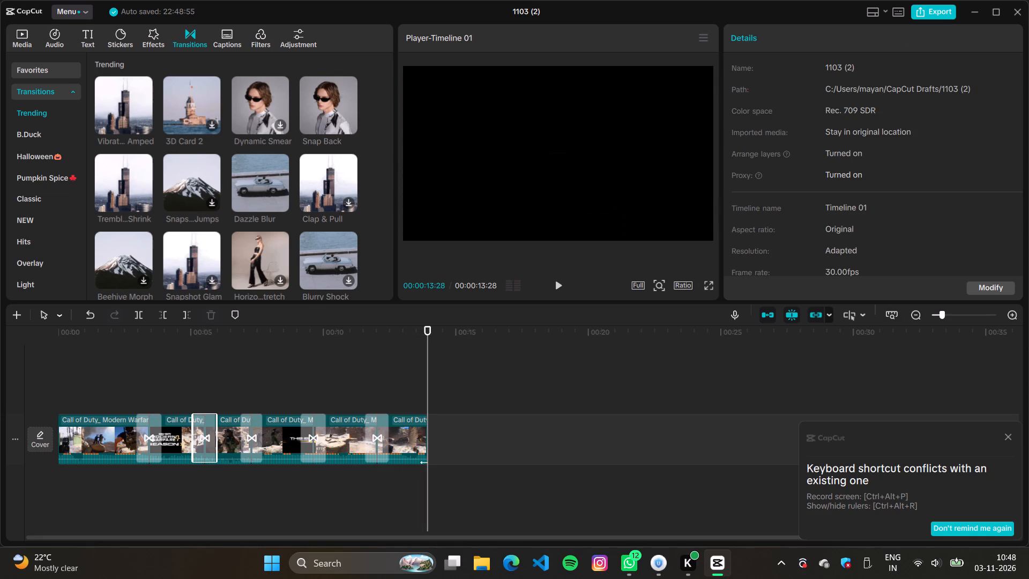
{"action": "left_click", "coordinate": [413, 385]}
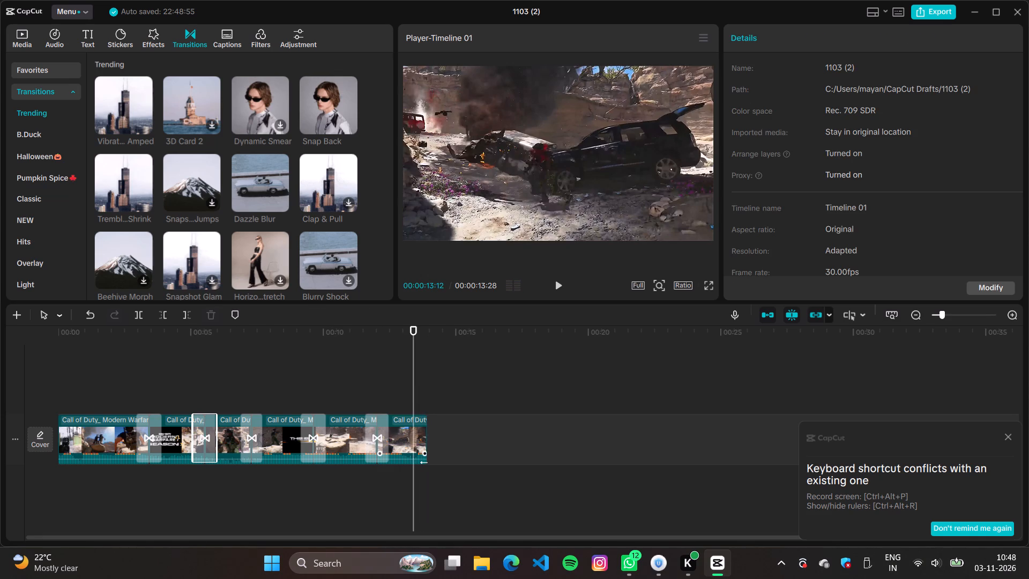
Shorten the last clip's Screen Off animation to about 0.1s, extend the clip's end to 00:00:14:04 and replay the ending.
{"action": "left_click", "coordinate": [420, 421]}
{"action": "left_click", "coordinate": [880, 36]}
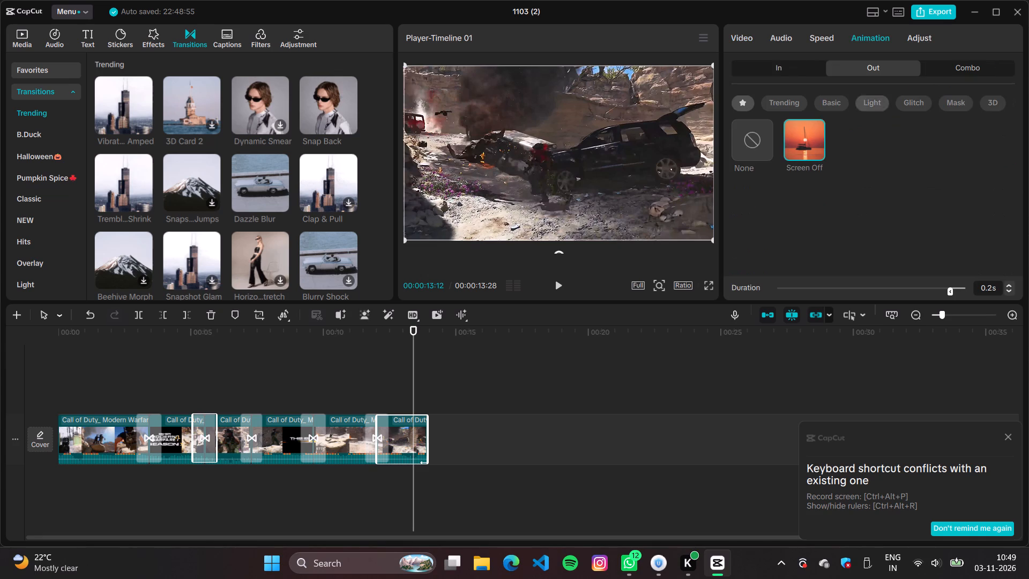
{"action": "left_click", "coordinate": [957, 291]}
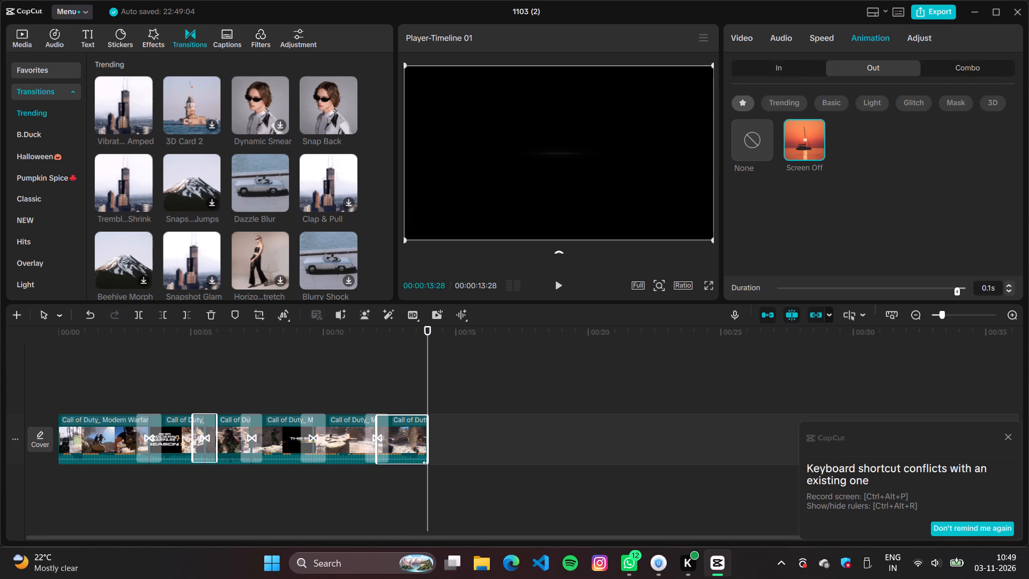
{"action": "left_click_drag", "start_coordinate": [427, 430], "coordinate": [432, 430]}
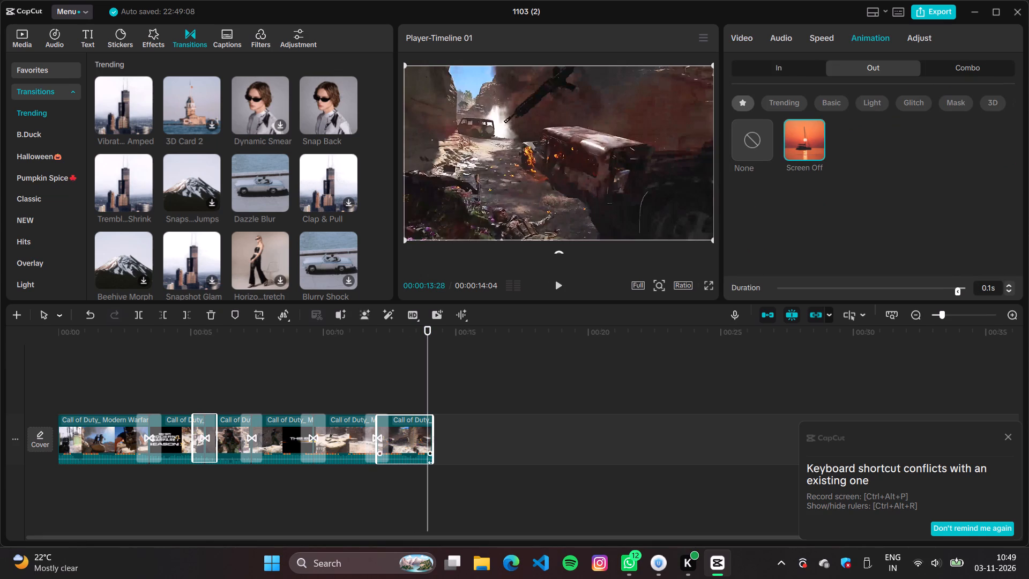
{"action": "left_click", "coordinate": [953, 290]}
{"action": "left_click", "coordinate": [393, 378]}
{"action": "key", "text": "space"}
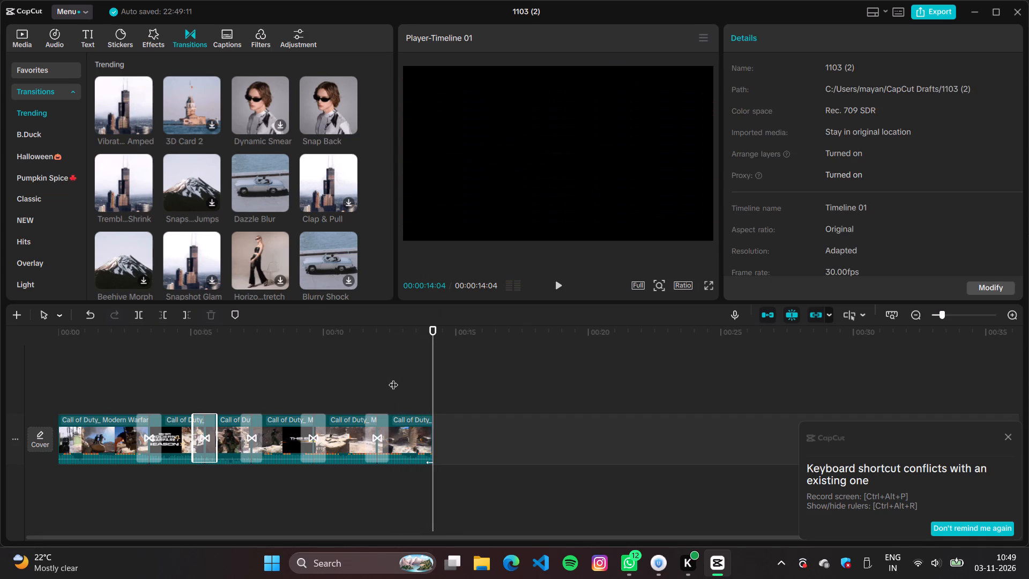
Export the timeline as 1103 (2)(2) in 4K, H.264 mp4 at 30fps, without sharing it.
{"action": "left_click", "coordinate": [933, 11]}
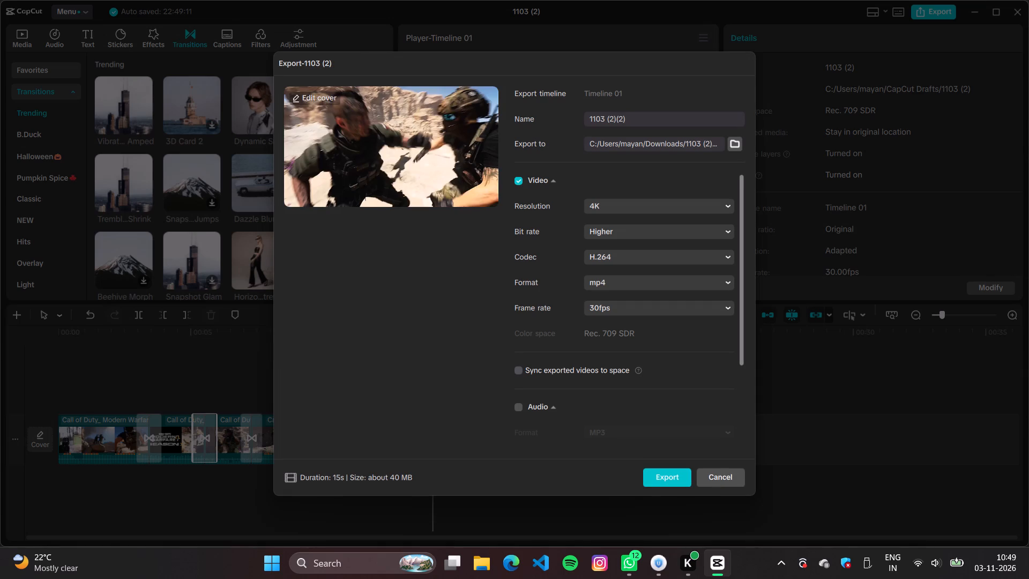
{"action": "left_click", "coordinate": [652, 475]}
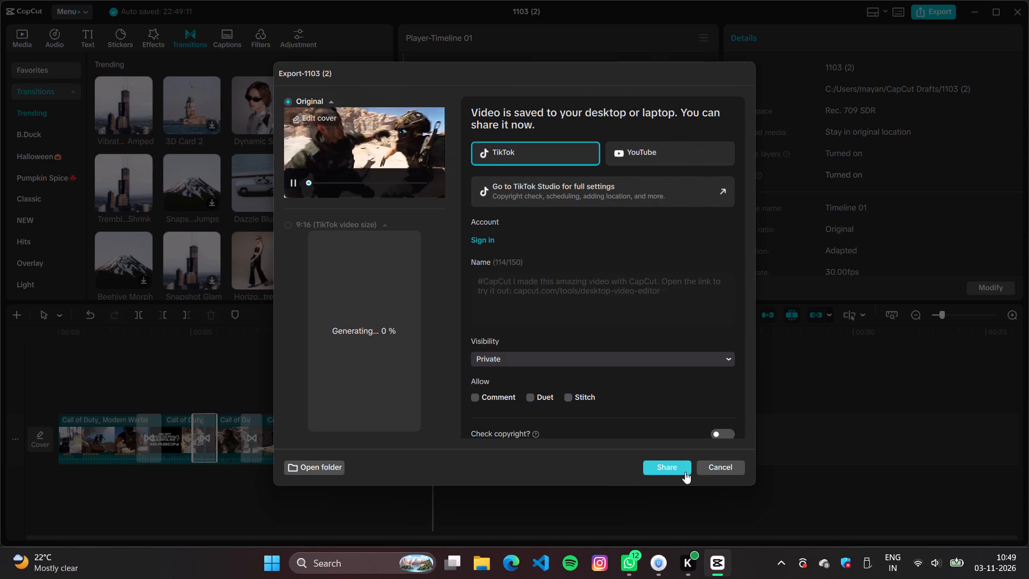
{"action": "left_click", "coordinate": [707, 464]}
Import the exported video 1103 (2)(2) from the Downloads folder into the project media.
{"action": "left_click", "coordinate": [20, 36]}
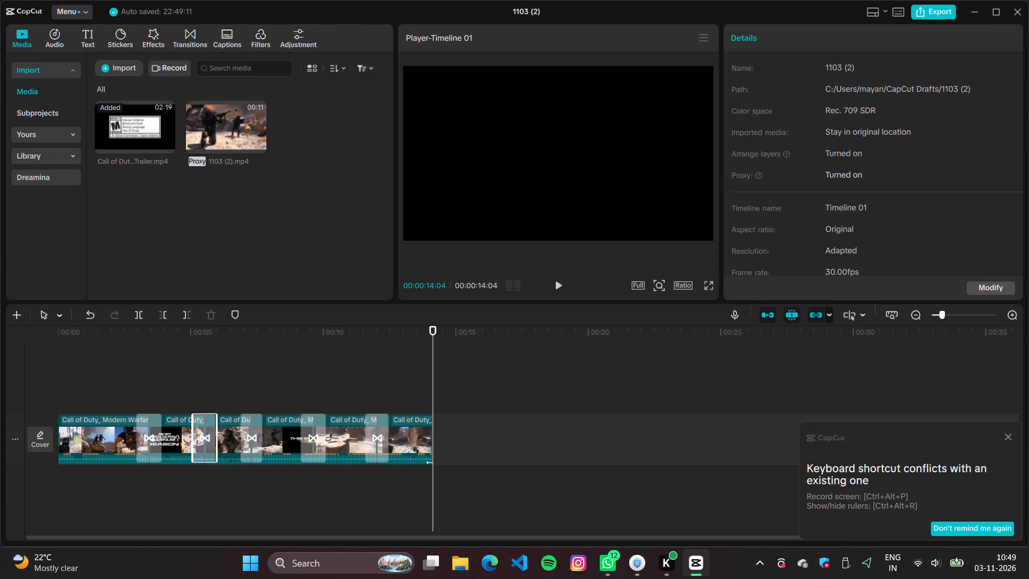
{"action": "left_click", "coordinate": [111, 69]}
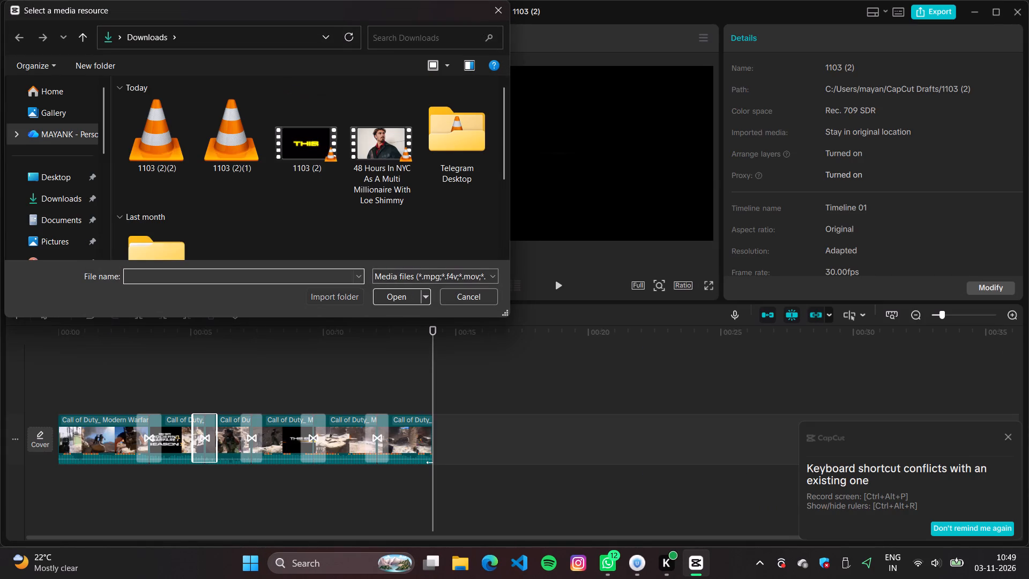
{"action": "left_click", "coordinate": [144, 130]}
{"action": "left_click", "coordinate": [392, 293]}
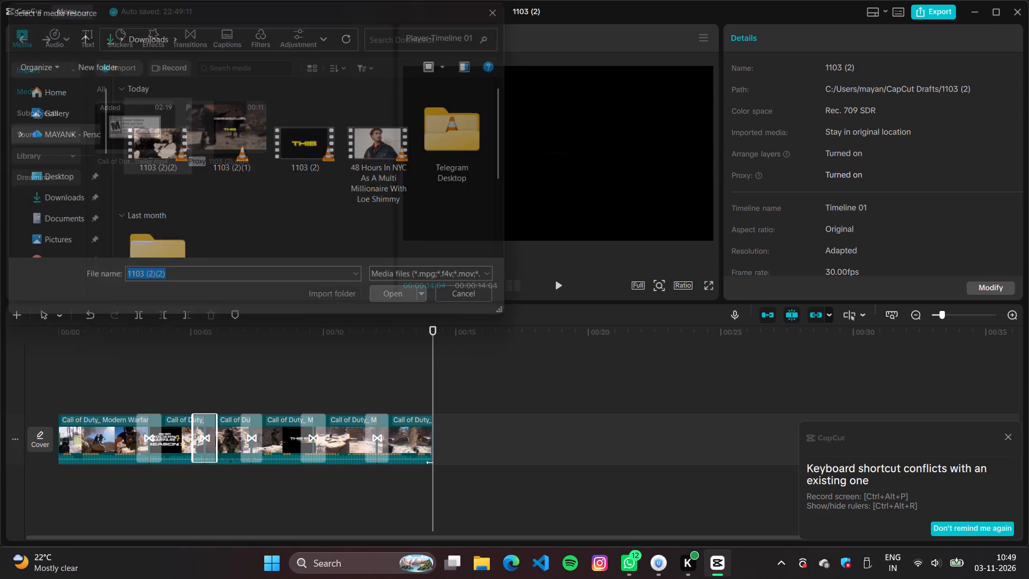
Replace all the trailer clips and transitions in the timeline with the imported 1103 (2)(2).mp4.
{"action": "left_click_drag", "start_coordinate": [435, 444], "coordinate": [54, 452]}
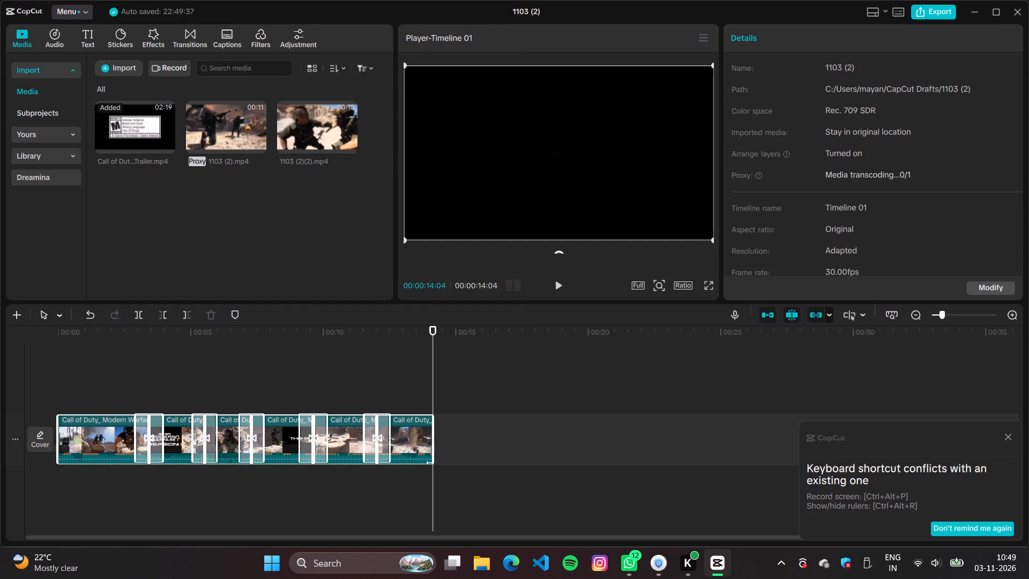
{"action": "left_click_drag", "start_coordinate": [54, 452], "coordinate": [62, 446]}
{"action": "key", "text": "BackSpace"}
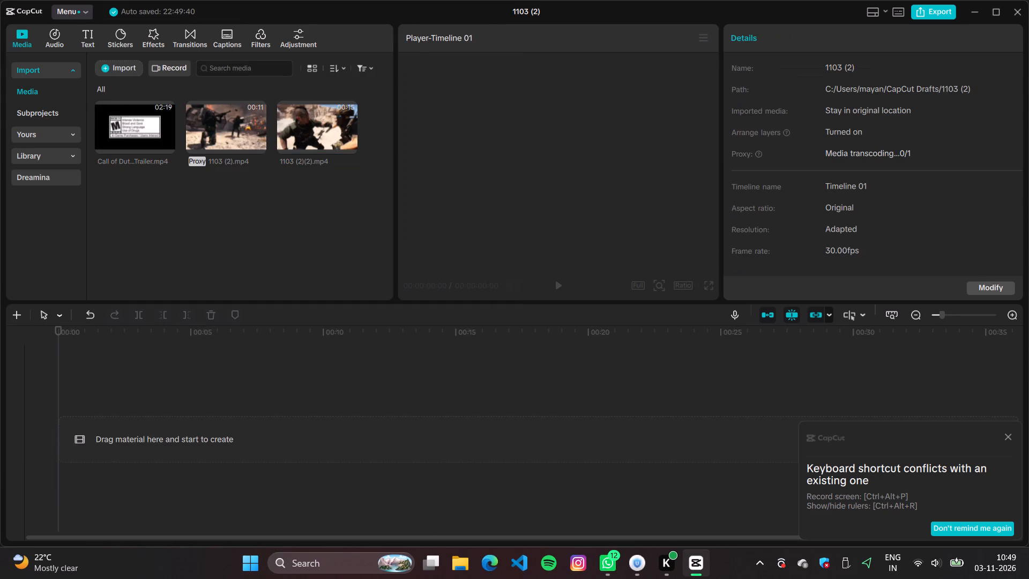
{"action": "left_click", "coordinate": [347, 146]}
Paste the copied Season 1 caption above the video, extend it to the clip's end at 00:00:14:04 and play it back.
{"action": "key", "text": "ctrl+v"}
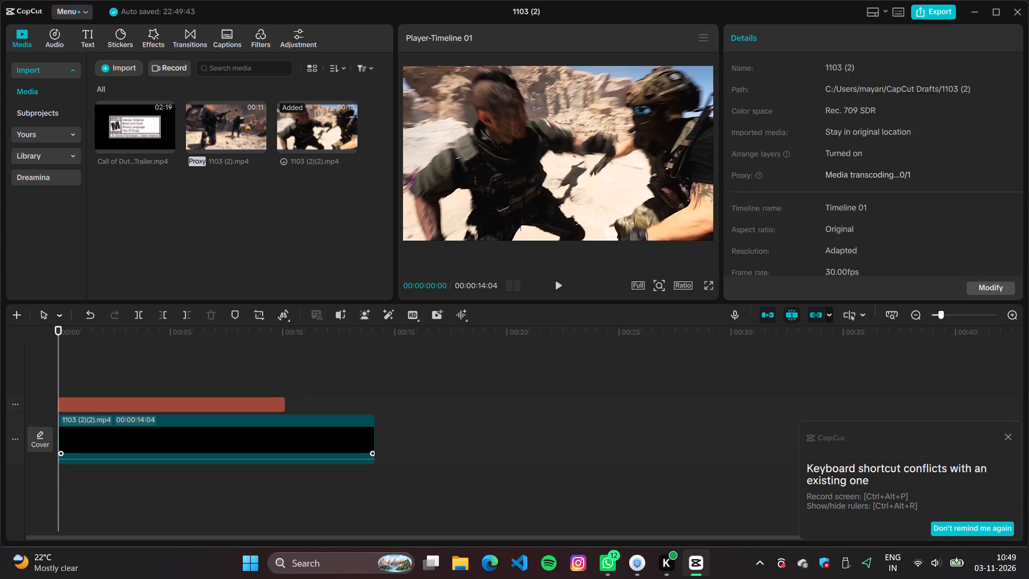
{"action": "left_click_drag", "start_coordinate": [285, 403], "coordinate": [389, 408]}
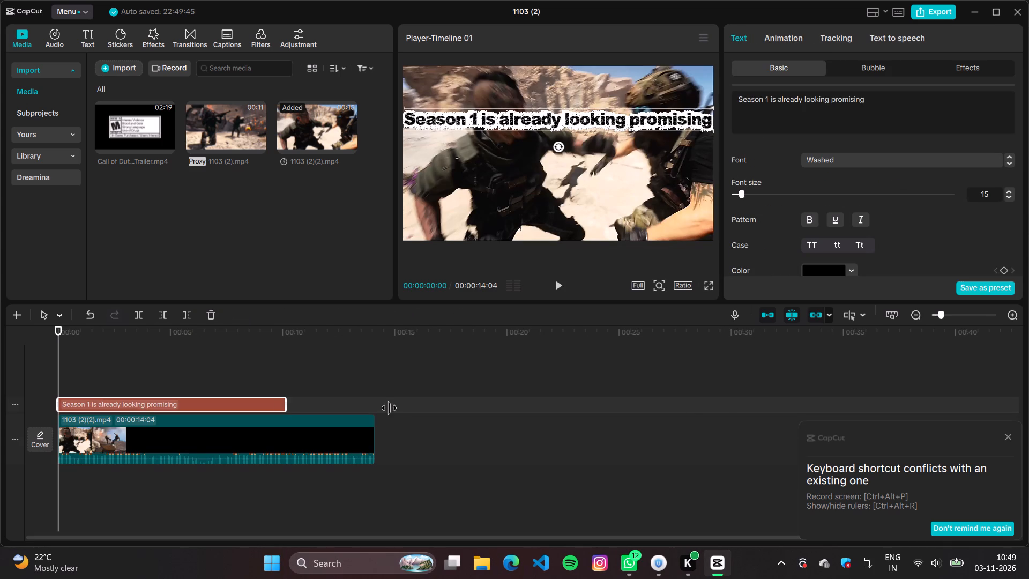
{"action": "left_click_drag", "start_coordinate": [389, 408], "coordinate": [368, 404]}
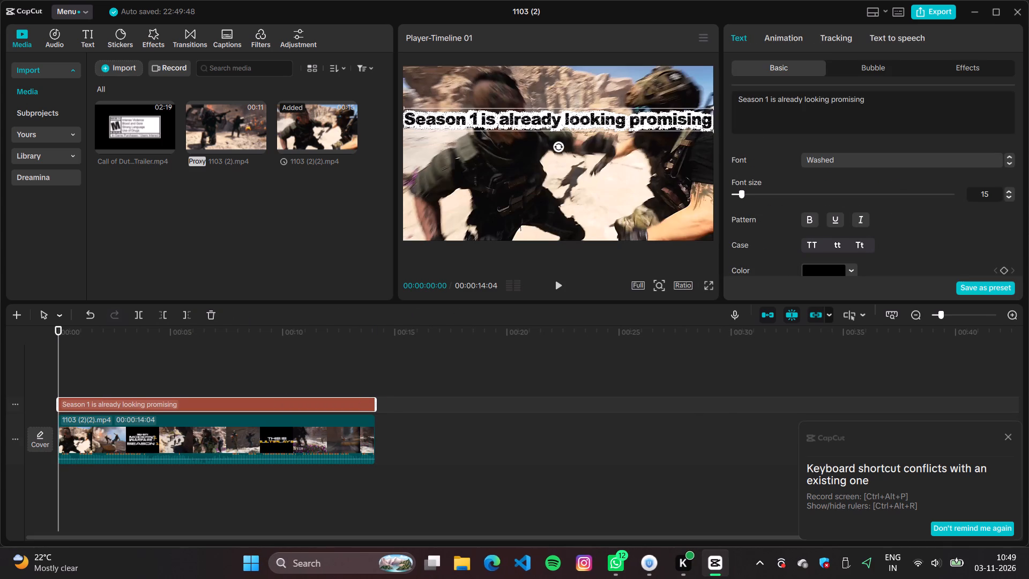
{"action": "left_click", "coordinate": [364, 370]}
{"action": "key", "text": "space"}
{"action": "key", "text": "space"}
{"action": "key", "text": "space"}
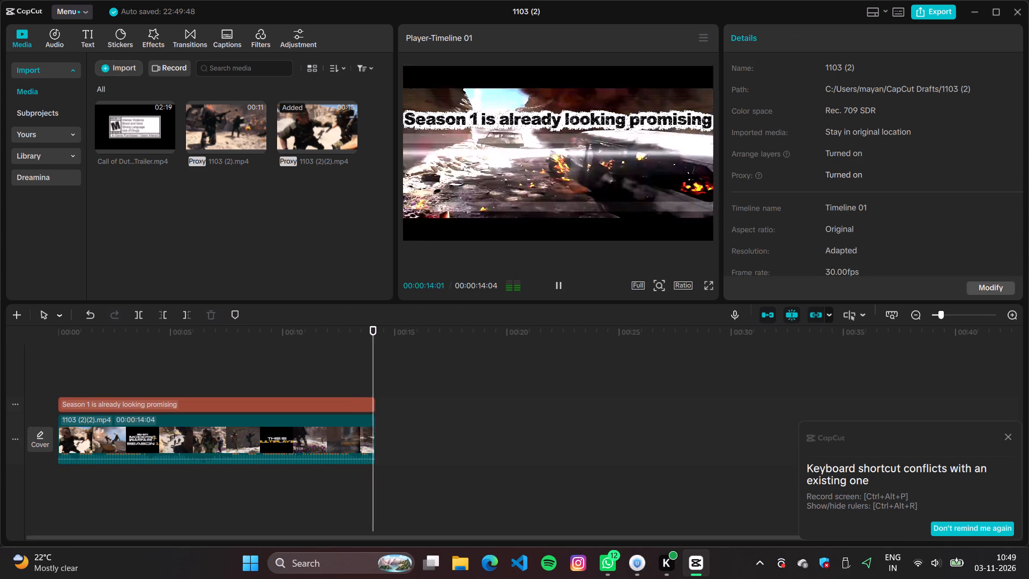
{"action": "key", "text": "space"}
Set the timeline's aspect ratio to 9:16.
{"action": "left_click", "coordinate": [680, 288]}
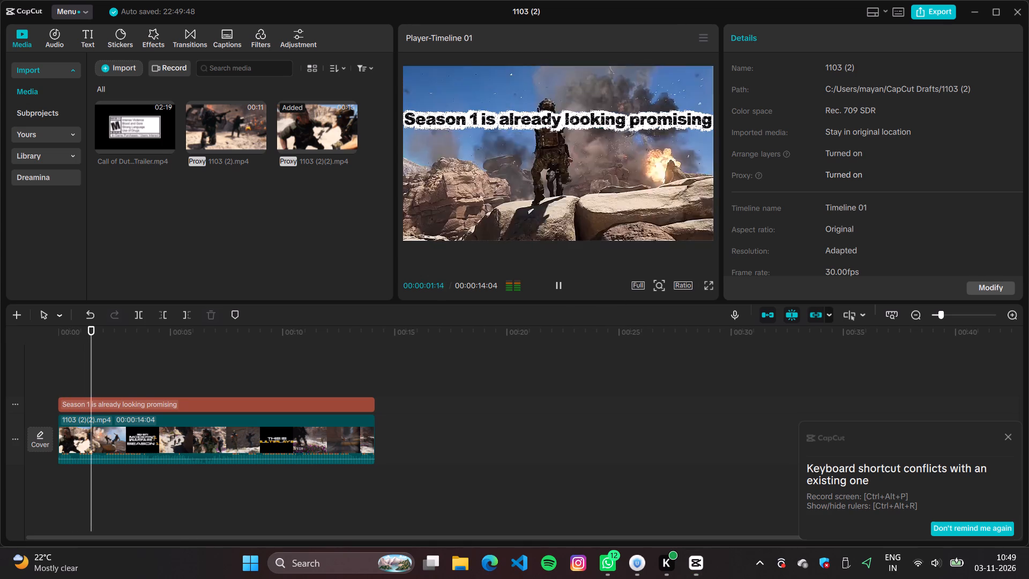
{"action": "left_click", "coordinate": [717, 433]}
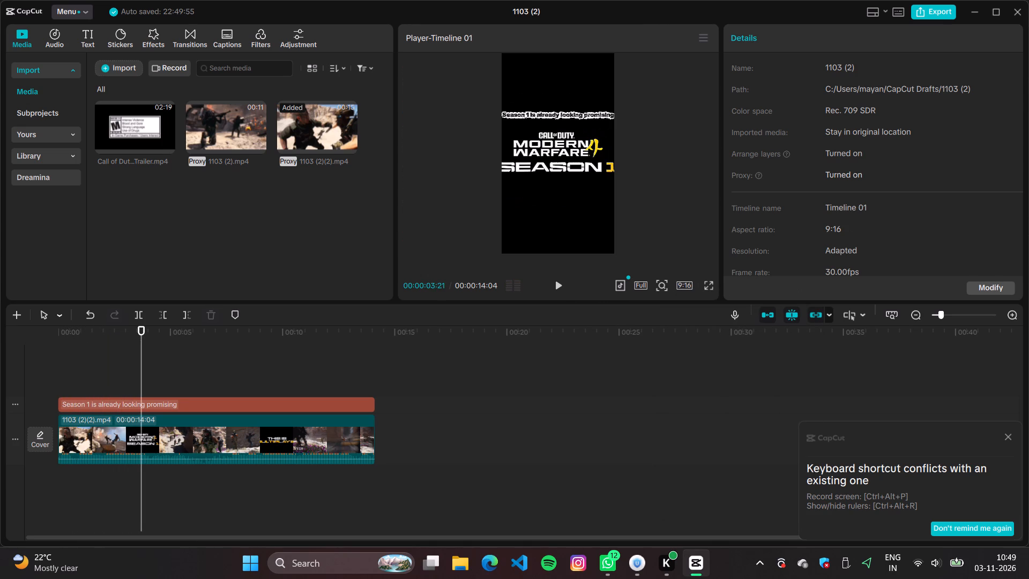
Clear the existing wording from the pasted caption's text.
{"action": "left_click", "coordinate": [359, 400]}
{"action": "left_click_drag", "start_coordinate": [873, 101], "coordinate": [705, 113]}
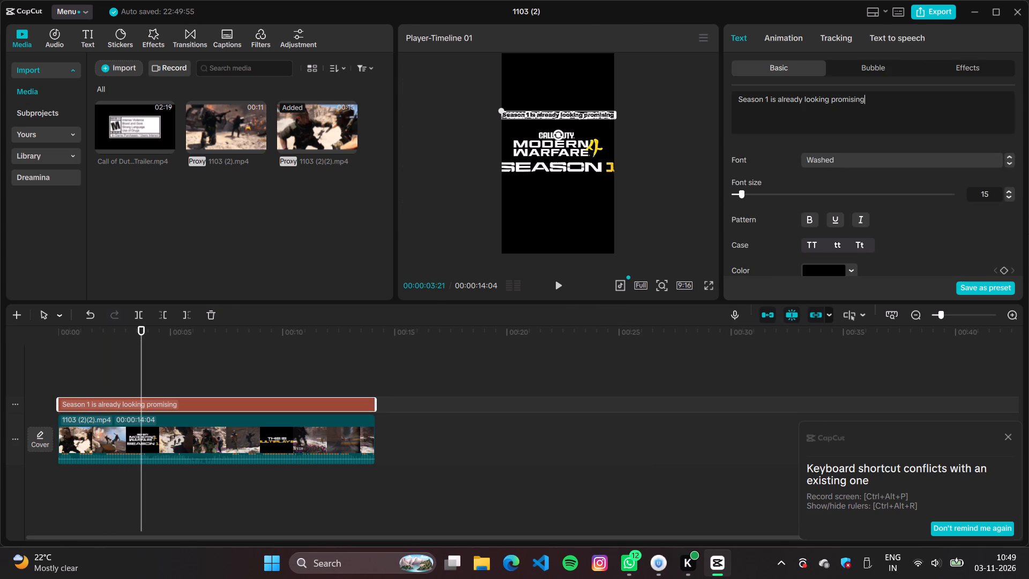
{"action": "left_click_drag", "start_coordinate": [705, 113], "coordinate": [727, 94]}
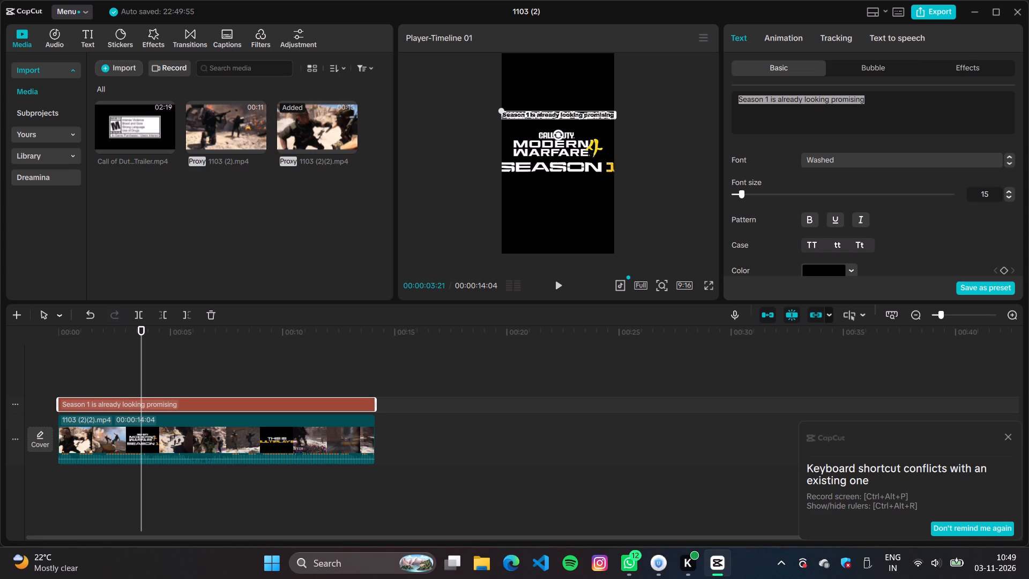
{"action": "key", "text": "BackSpace"}
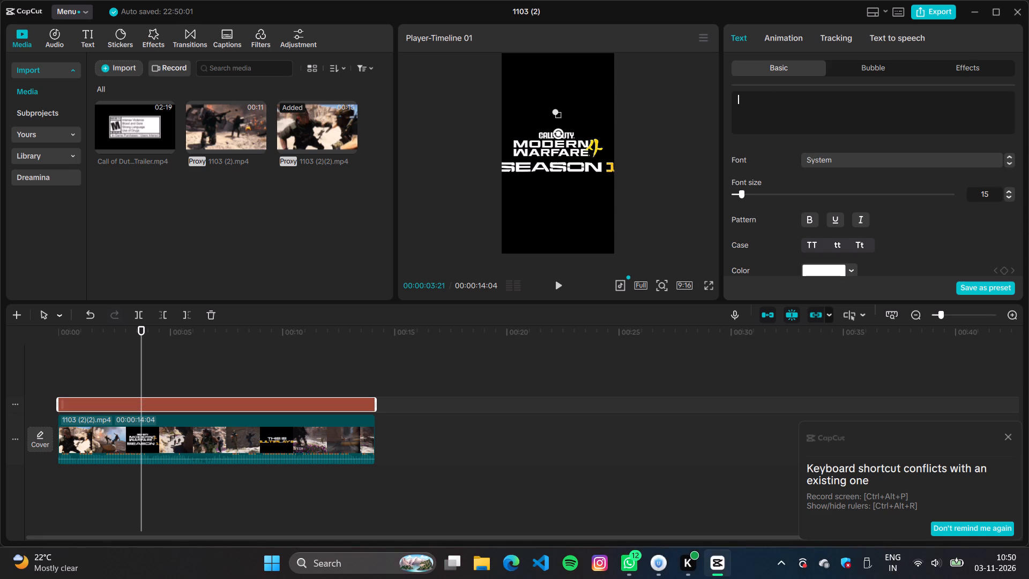
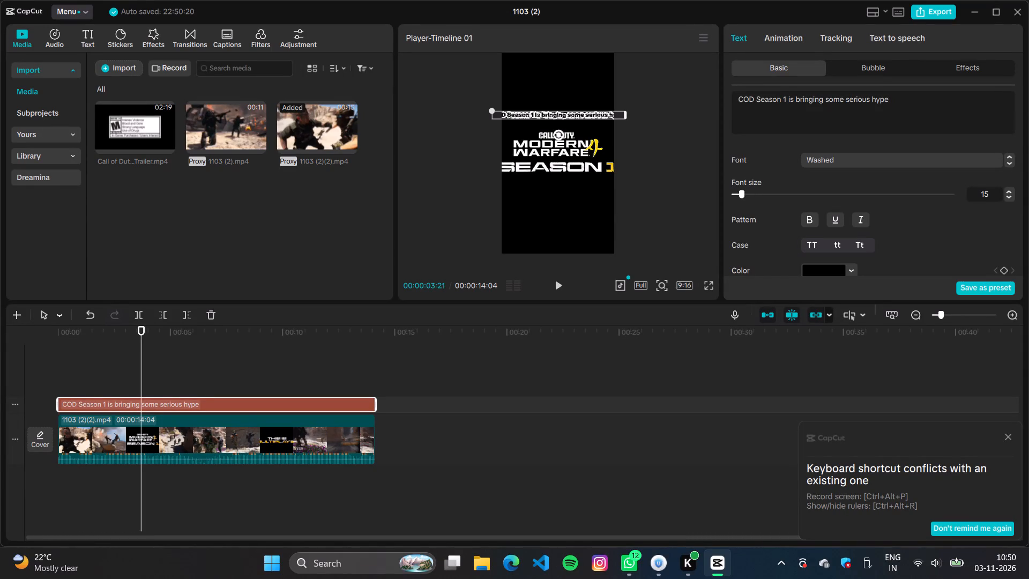
Shrink the COD Season 1 caption to fit within the 9:16 frame's width and set its font size to 14.
{"action": "left_click_drag", "start_coordinate": [492, 110], "coordinate": [493, 110]}
{"action": "left_click_drag", "start_coordinate": [493, 110], "coordinate": [531, 110]}
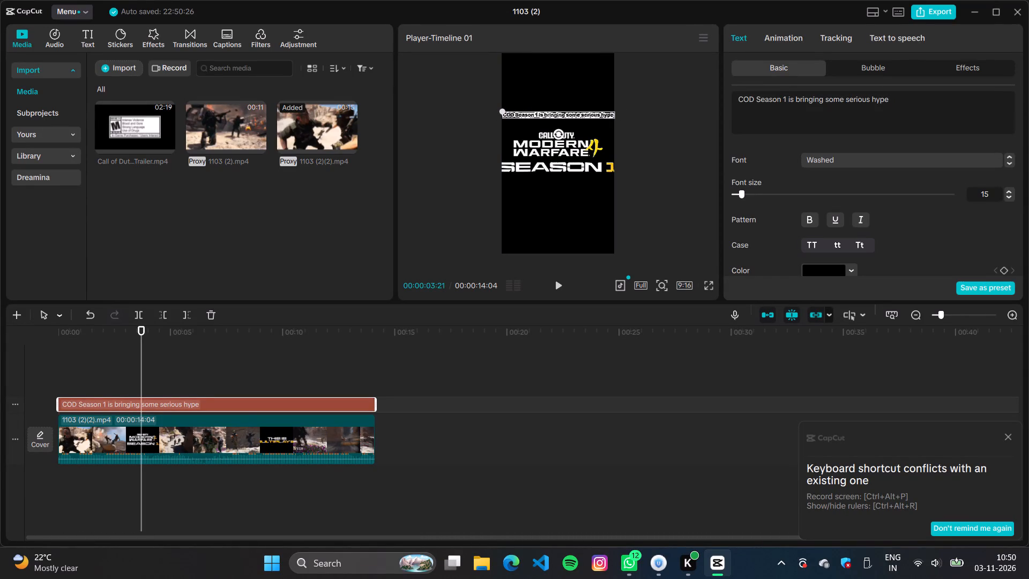
{"action": "left_click", "coordinate": [1011, 199]}
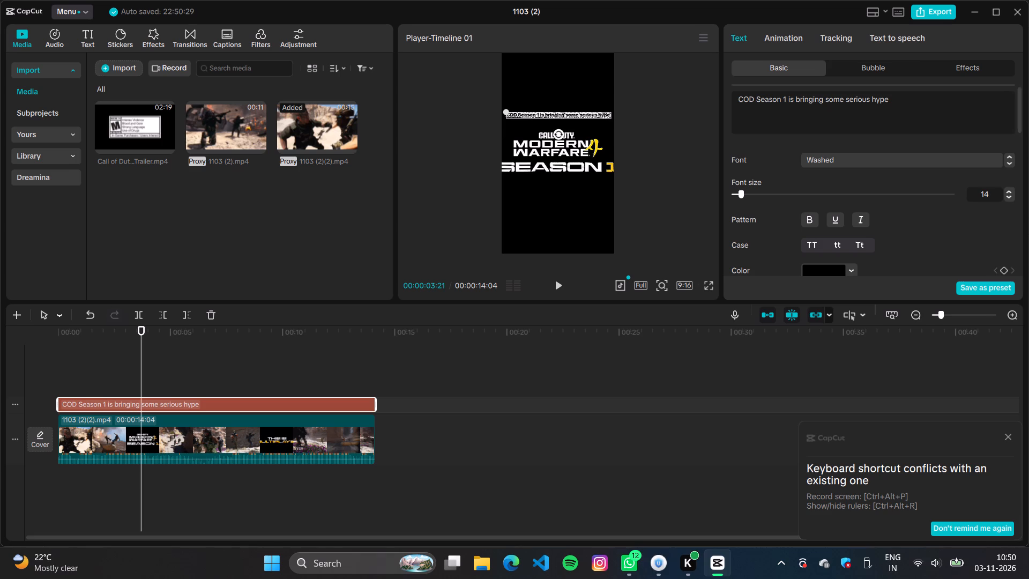
{"action": "left_click", "coordinate": [674, 189]}
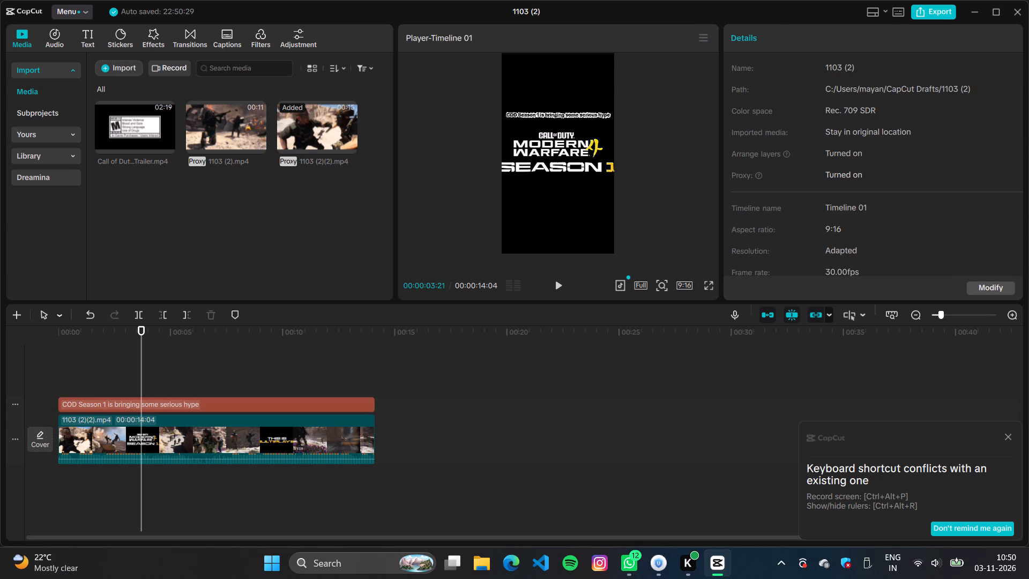
Add a Rectangle mask to the 1103 (2)(2).mp4 clip and stretch it around the full picture, about 3840 by 2220.
{"action": "left_click", "coordinate": [344, 422]}
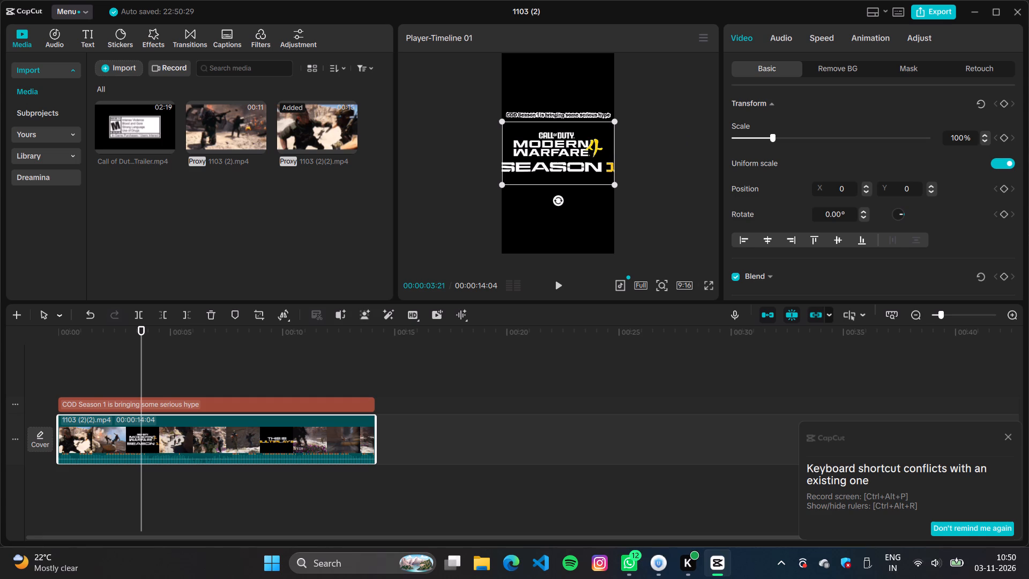
{"action": "left_click", "coordinate": [920, 70]}
{"action": "left_click", "coordinate": [767, 120]}
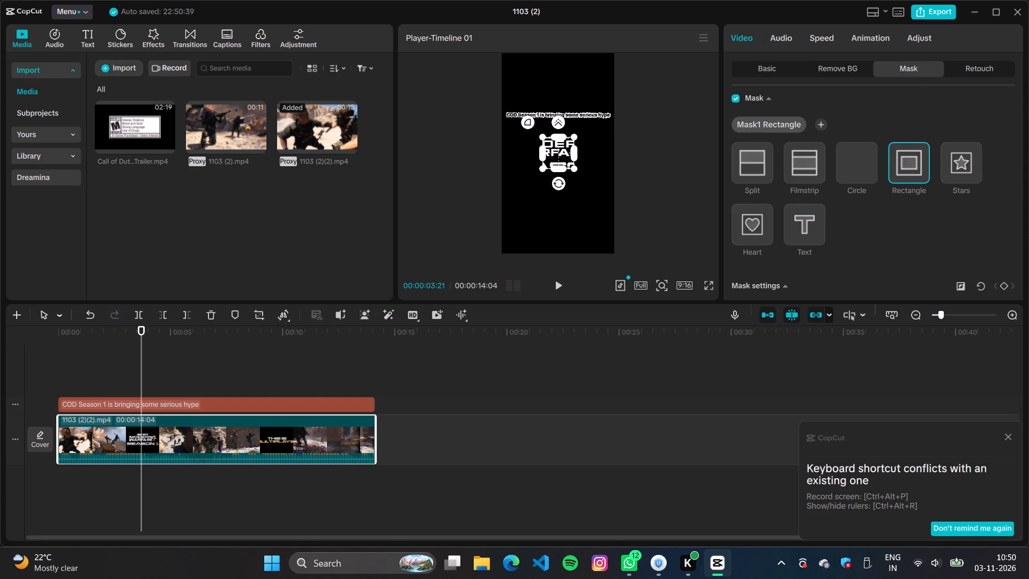
{"action": "left_click_drag", "start_coordinate": [541, 155], "coordinate": [503, 152]}
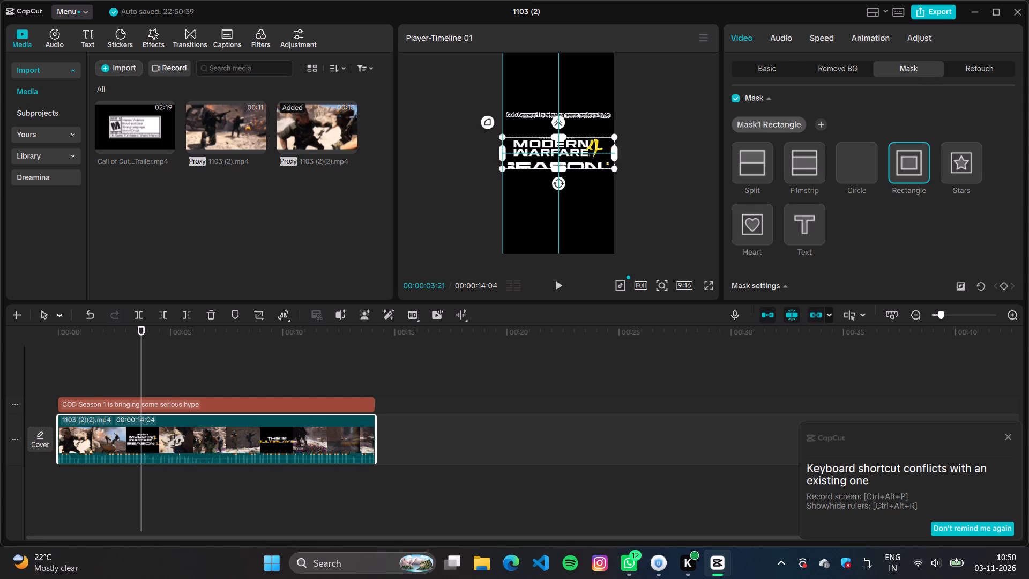
{"action": "left_click_drag", "start_coordinate": [503, 152], "coordinate": [545, 145]}
{"action": "left_click", "coordinate": [532, 146]}
{"action": "left_click_drag", "start_coordinate": [543, 151], "coordinate": [504, 154]}
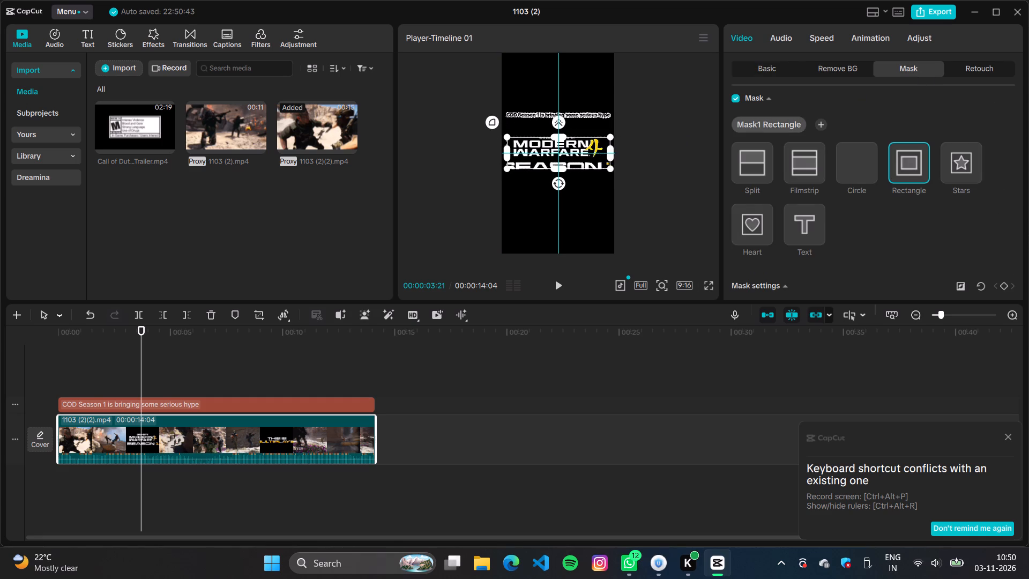
{"action": "left_click_drag", "start_coordinate": [504, 154], "coordinate": [501, 154]}
{"action": "left_click", "coordinate": [560, 133]}
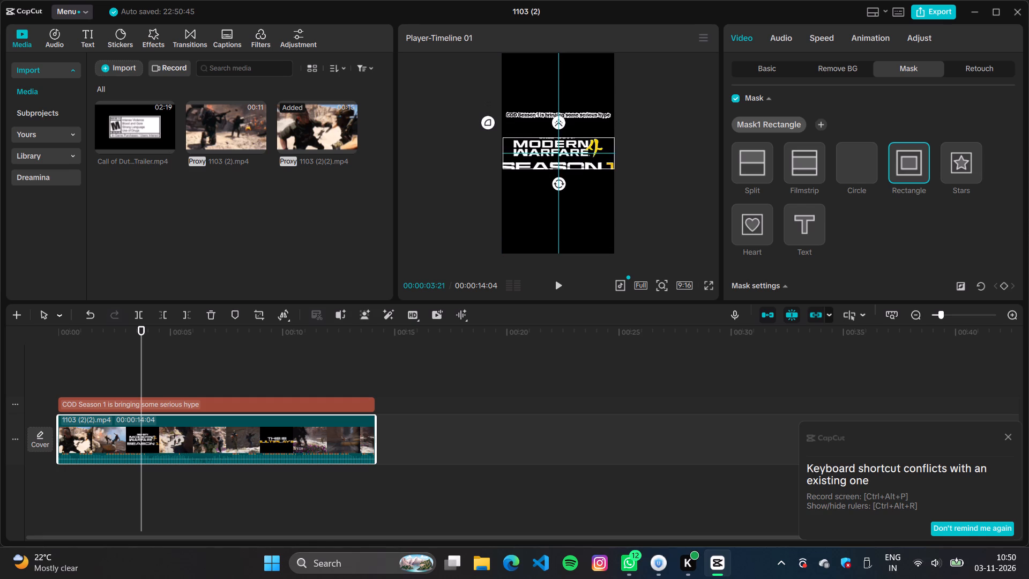
{"action": "left_click_drag", "start_coordinate": [561, 135], "coordinate": [561, 112]}
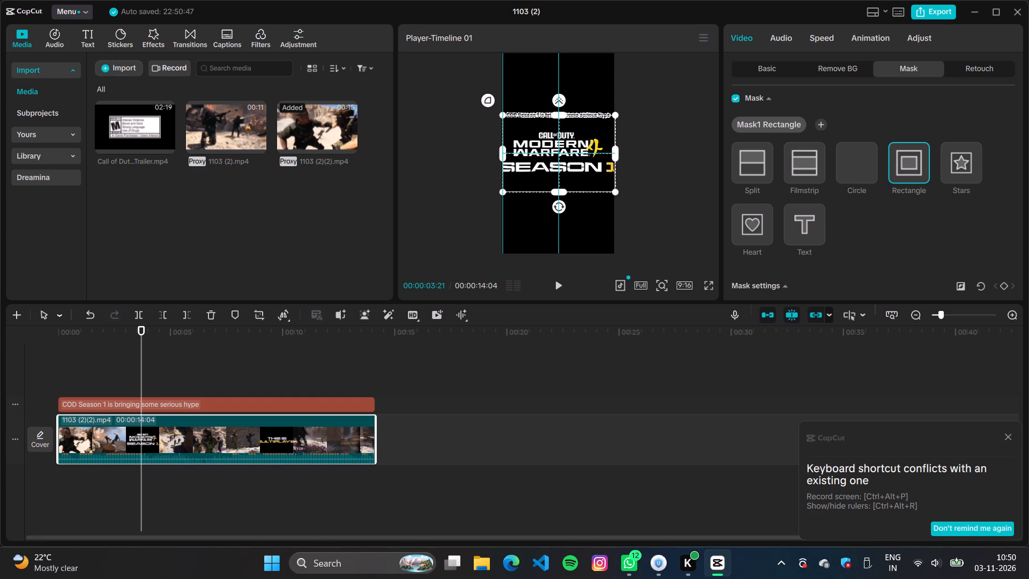
{"action": "left_click_drag", "start_coordinate": [561, 112], "coordinate": [561, 118]}
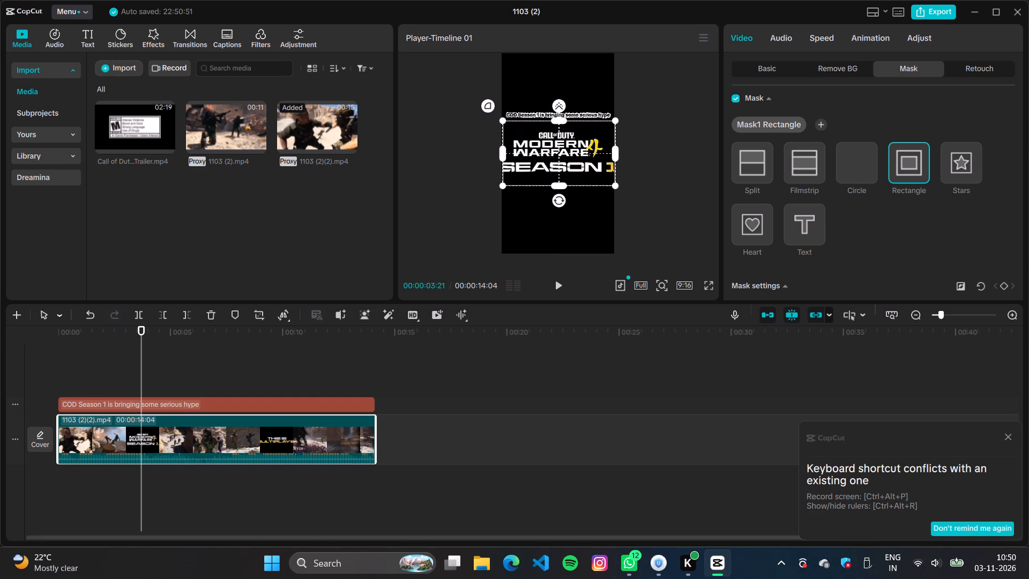
Set the mask's feather to 8 and round corners to 33, and play the short through to its end.
{"action": "scroll", "coordinate": [900, 180], "scroll_direction": "down", "scroll_amount": 3}
{"action": "scroll", "coordinate": [758, 236], "scroll_direction": "down", "scroll_amount": 5}
{"action": "left_click", "coordinate": [760, 160]}
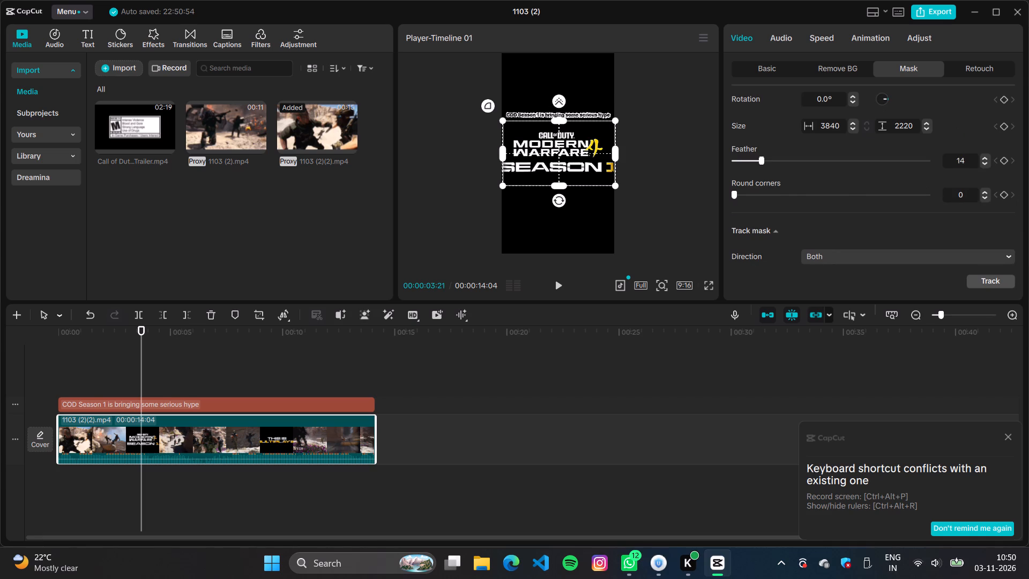
{"action": "left_click", "coordinate": [784, 196]}
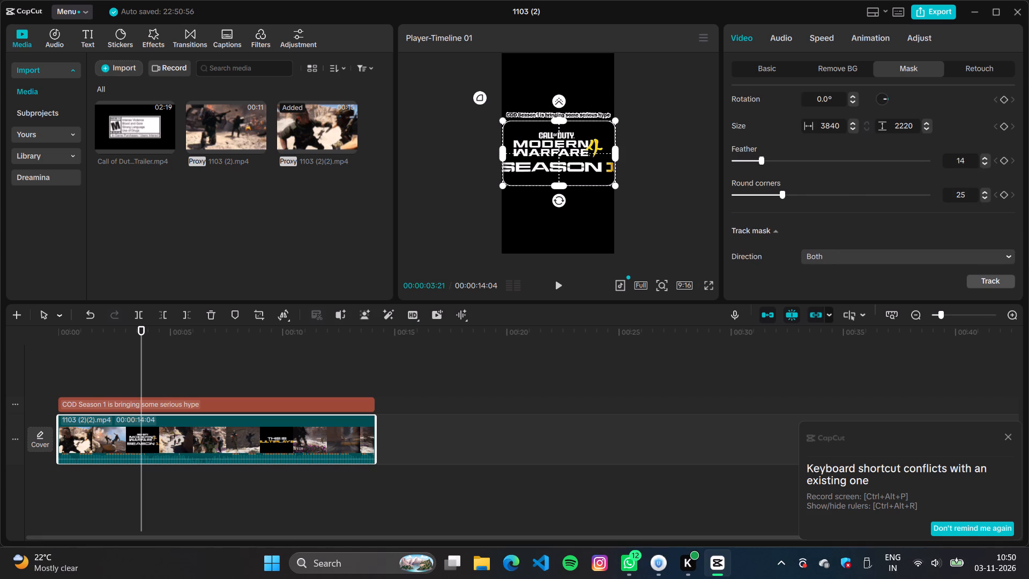
{"action": "left_click", "coordinate": [747, 164]}
{"action": "left_click", "coordinate": [749, 162]}
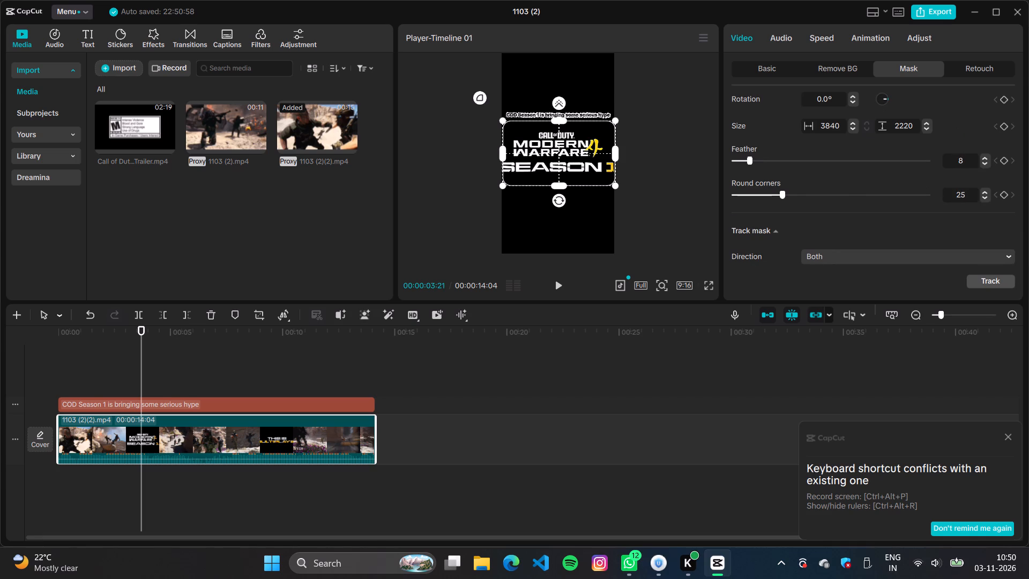
{"action": "left_click", "coordinate": [791, 195]}
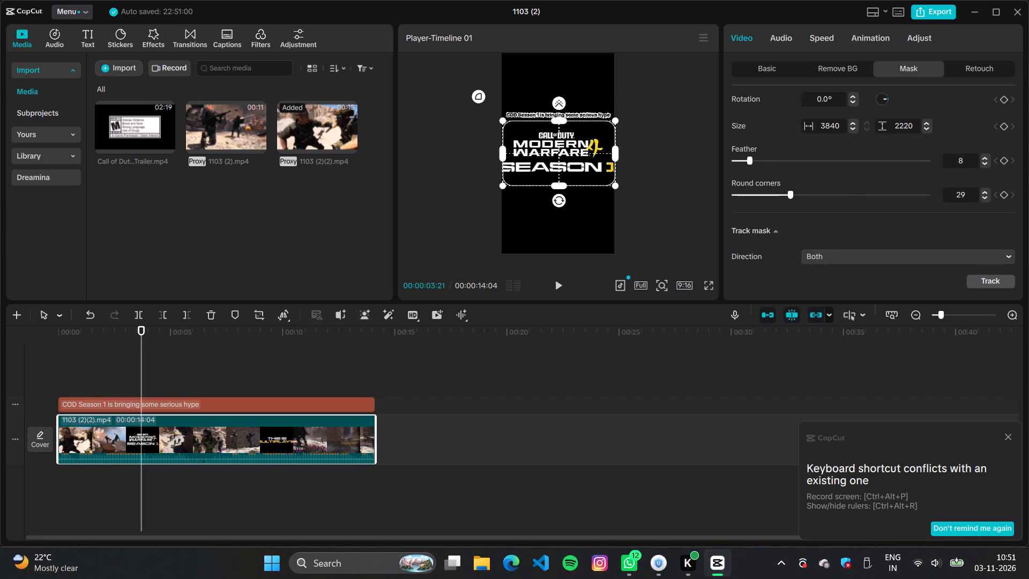
{"action": "left_click", "coordinate": [802, 195]}
{"action": "left_click", "coordinate": [798, 195]}
{"action": "scroll", "coordinate": [801, 179], "scroll_direction": "down", "scroll_amount": 7}
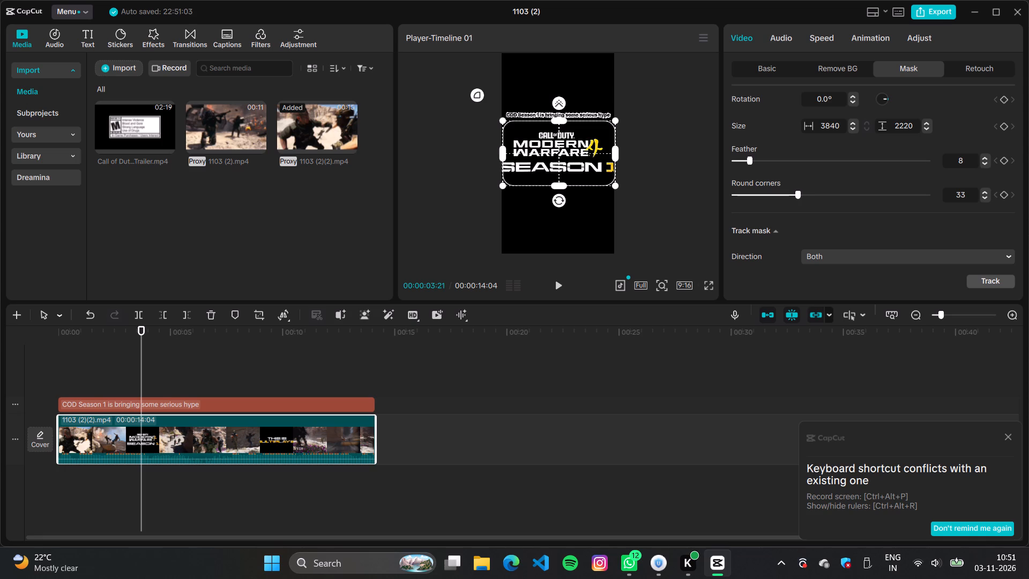
{"action": "left_click", "coordinate": [102, 375]}
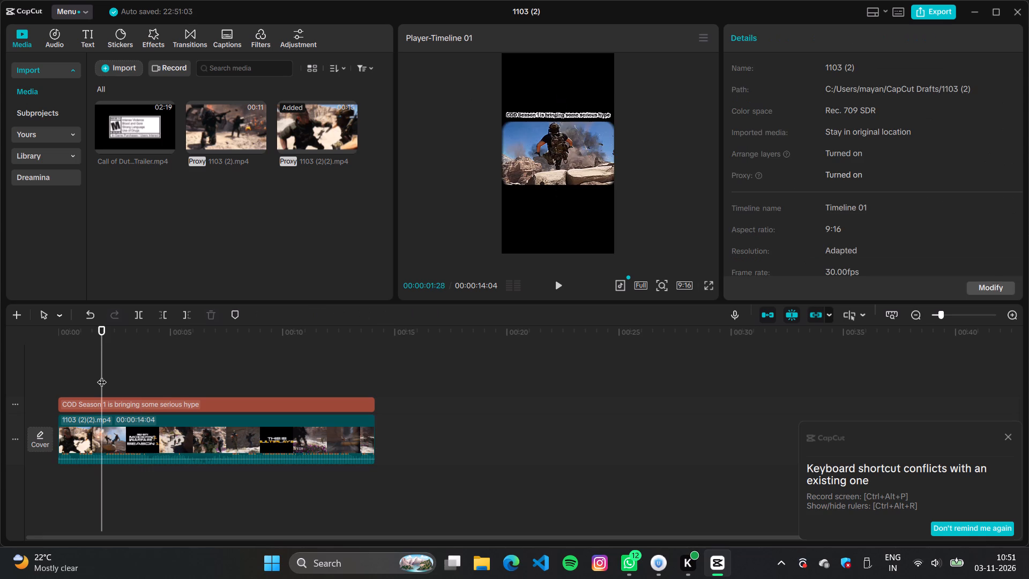
{"action": "key", "text": "space"}
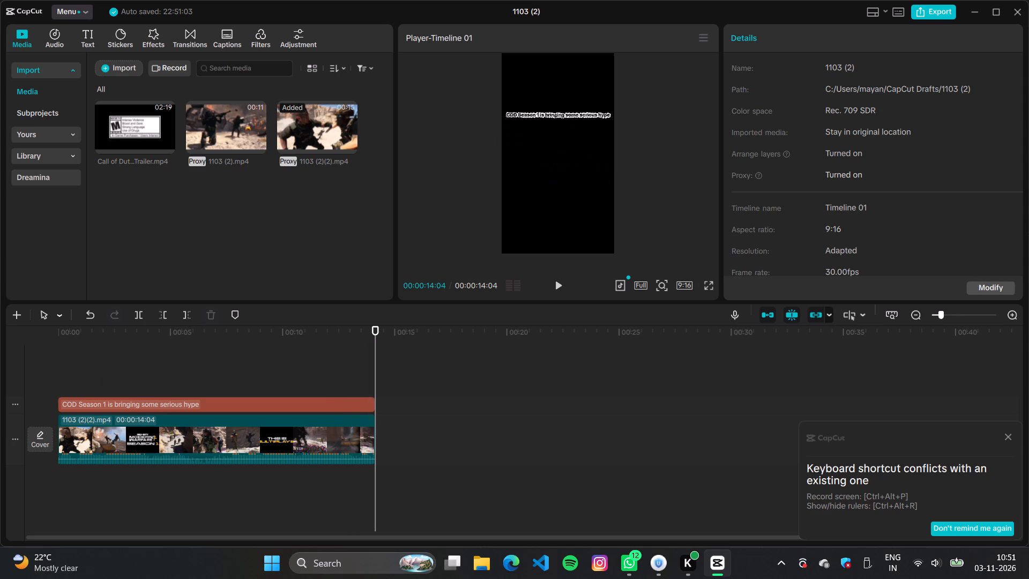
Export the captioned 9:16 short to the computer without sharing it, and dismiss the shortcut conflict notice.
{"action": "left_click", "coordinate": [948, 10]}
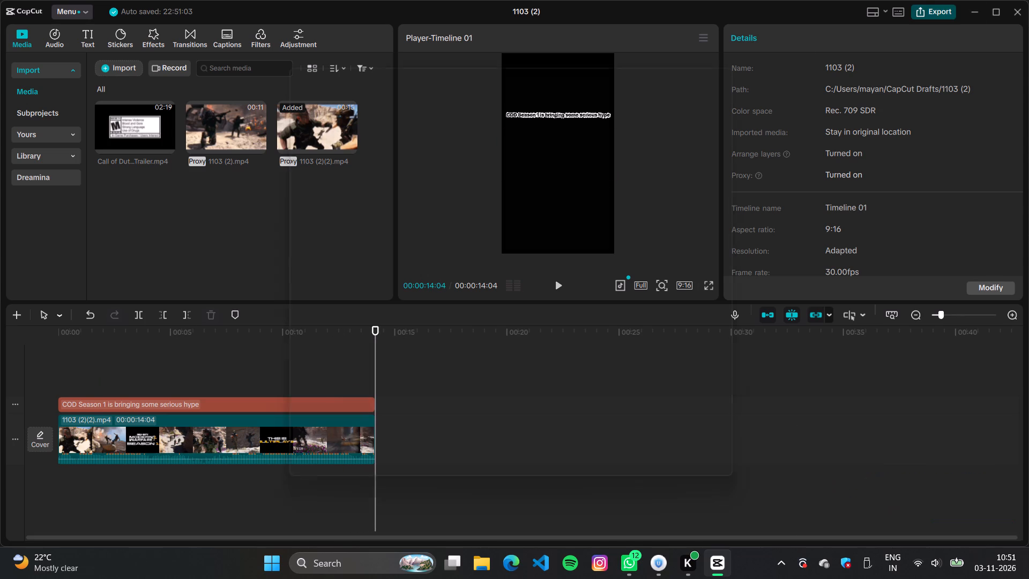
{"action": "left_click", "coordinate": [664, 473]}
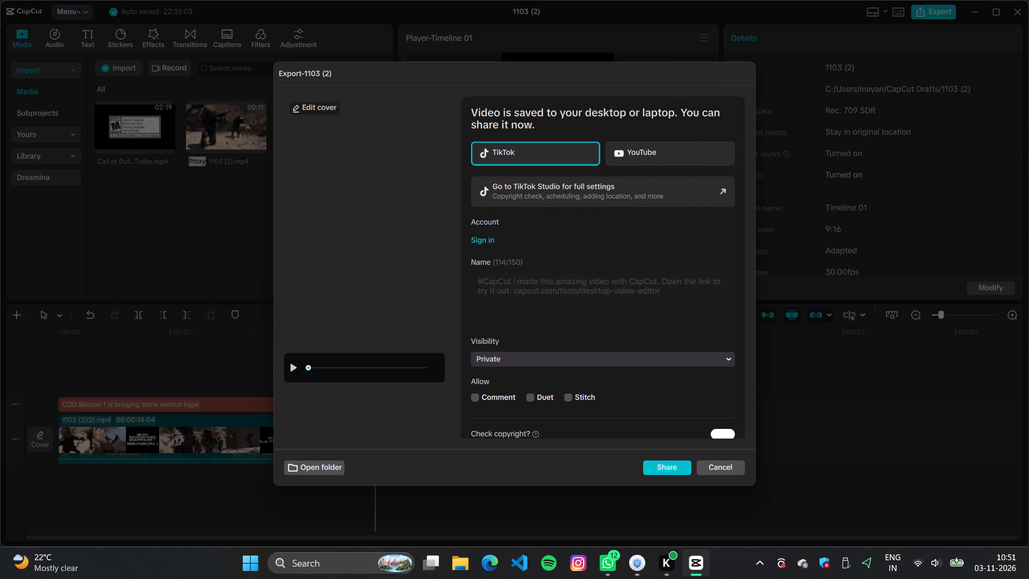
{"action": "left_click", "coordinate": [724, 467]}
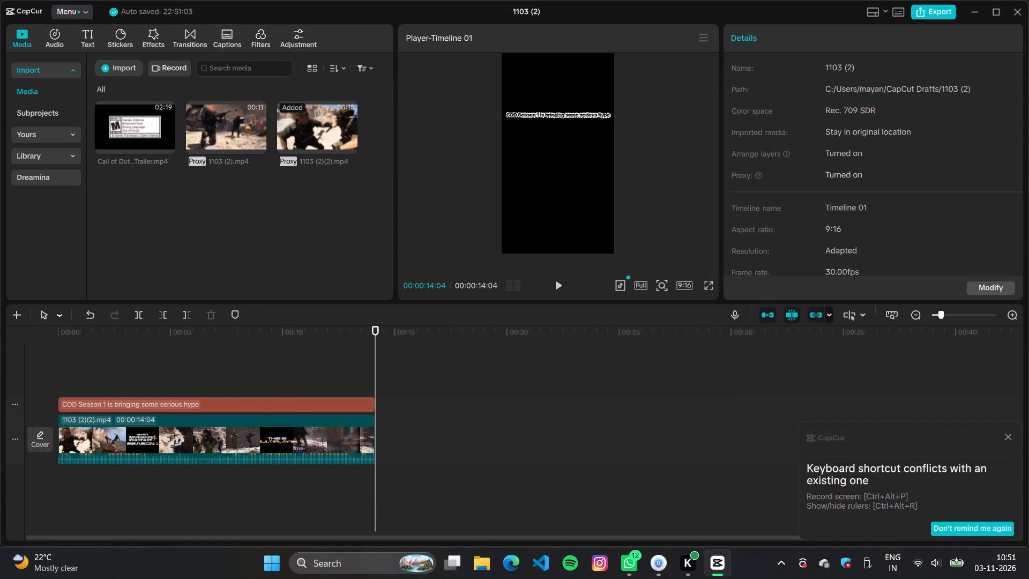
{"action": "left_click", "coordinate": [1008, 436]}
Replace the caption and video in the timeline with the full Call of Duty Season 1 Launch Trailer.
{"action": "left_click", "coordinate": [319, 455]}
{"action": "left_click", "coordinate": [293, 398]}
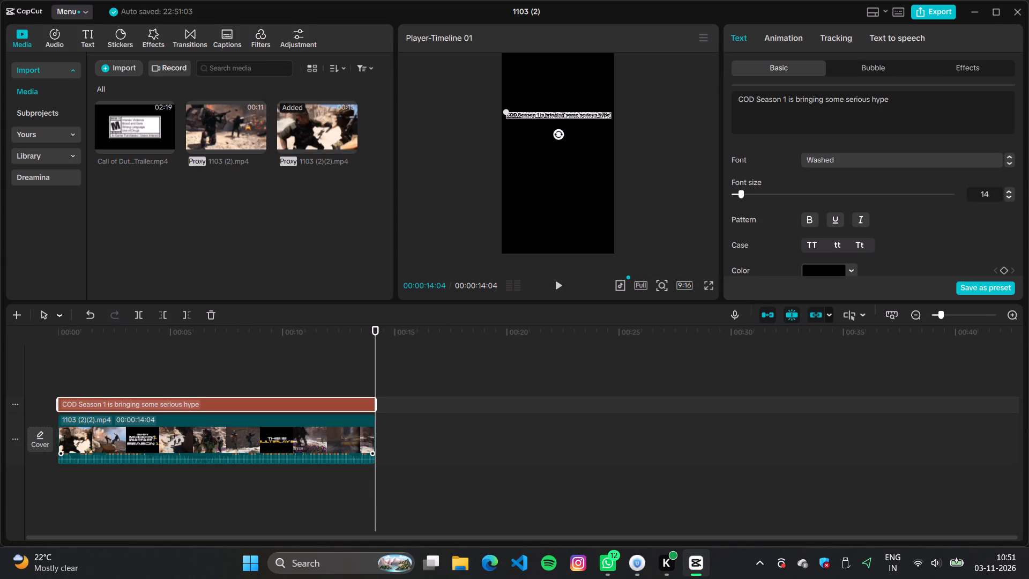
{"action": "left_click_drag", "start_coordinate": [413, 445], "coordinate": [206, 380]}
{"action": "key", "text": "BackSpace"}
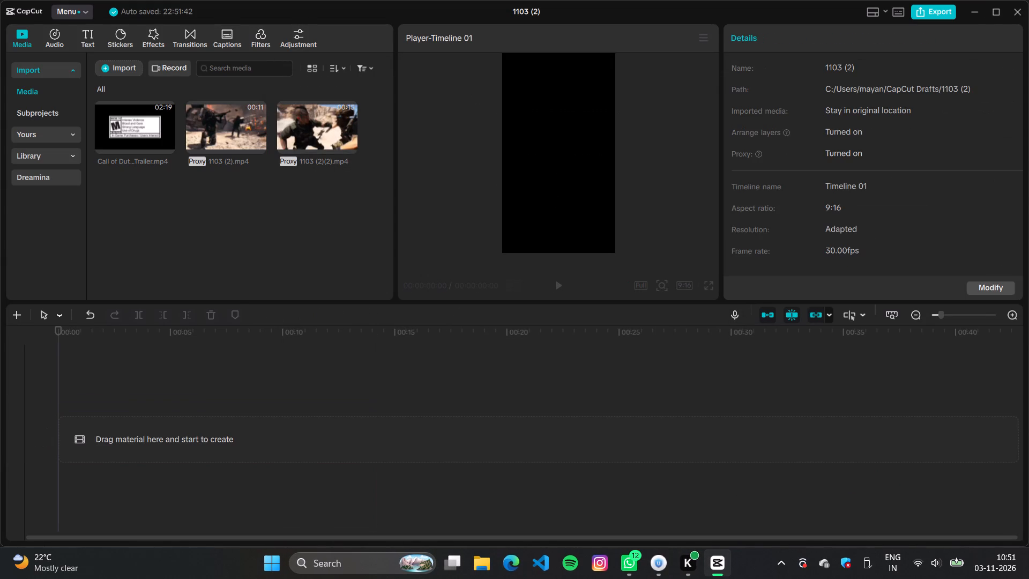
{"action": "left_click", "coordinate": [163, 144]}
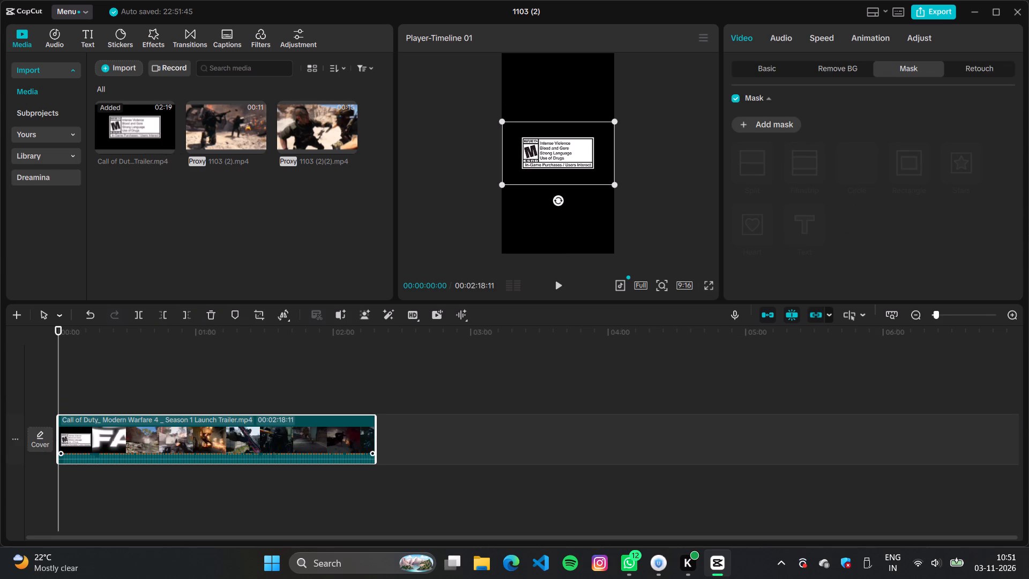
Split the trailer at 00:00:29:14 and delete the portion before the cut.
{"action": "scroll", "coordinate": [296, 411], "scroll_direction": "up", "scroll_amount": 18, "text": "ctrl"}
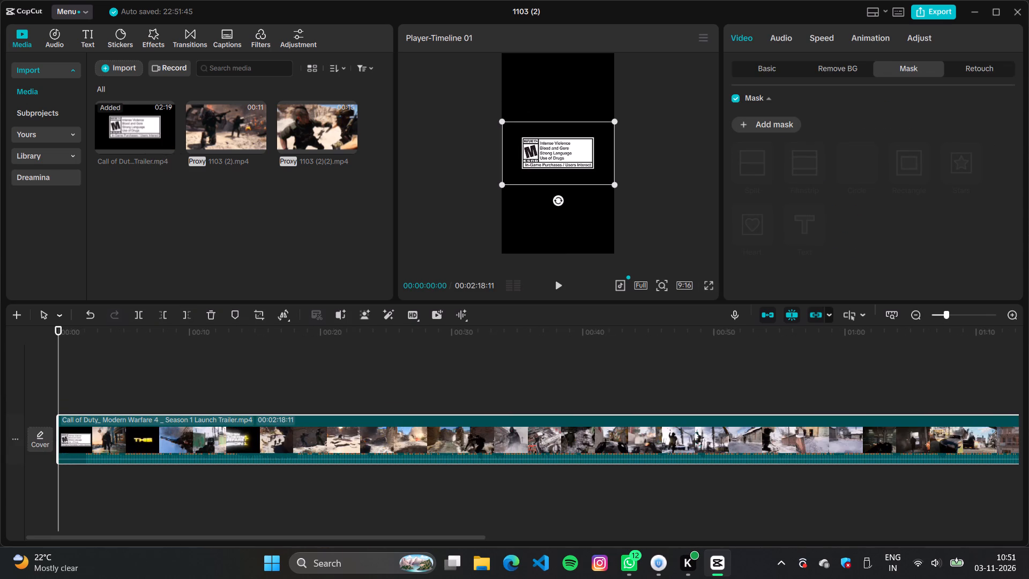
{"action": "left_click", "coordinate": [407, 337]}
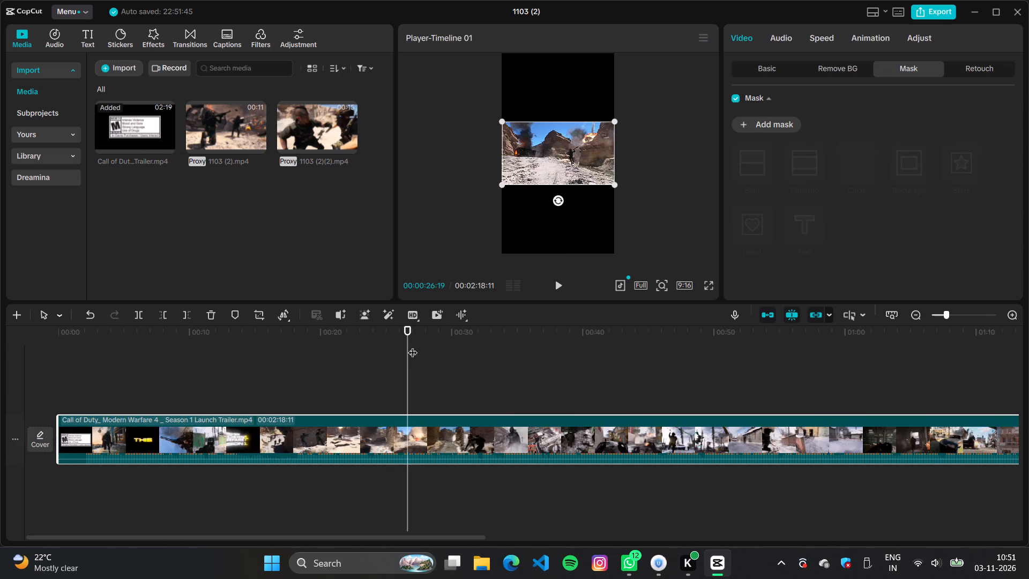
{"action": "left_click_drag", "start_coordinate": [408, 355], "coordinate": [429, 371]}
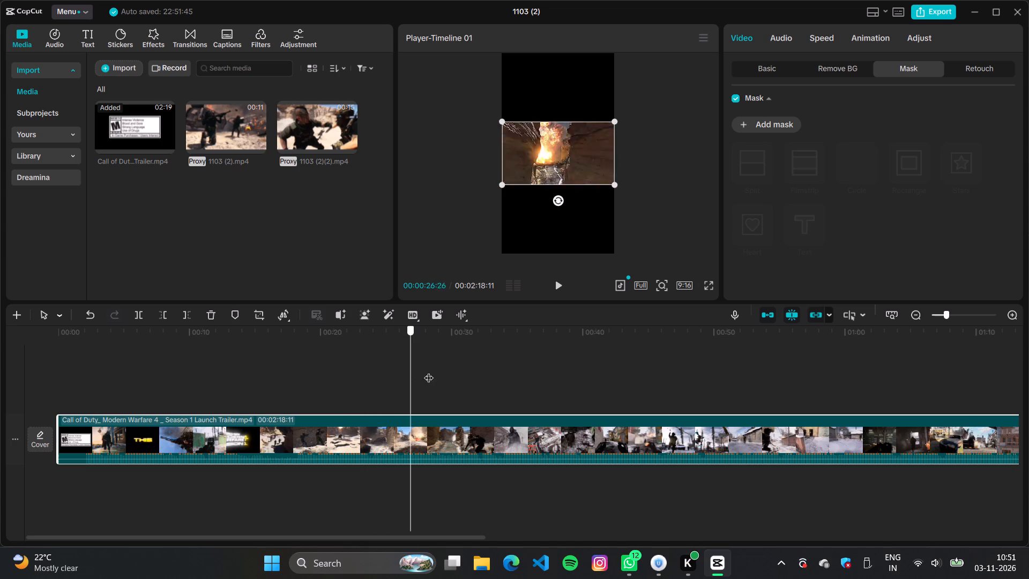
{"action": "left_click_drag", "start_coordinate": [429, 371], "coordinate": [461, 378]}
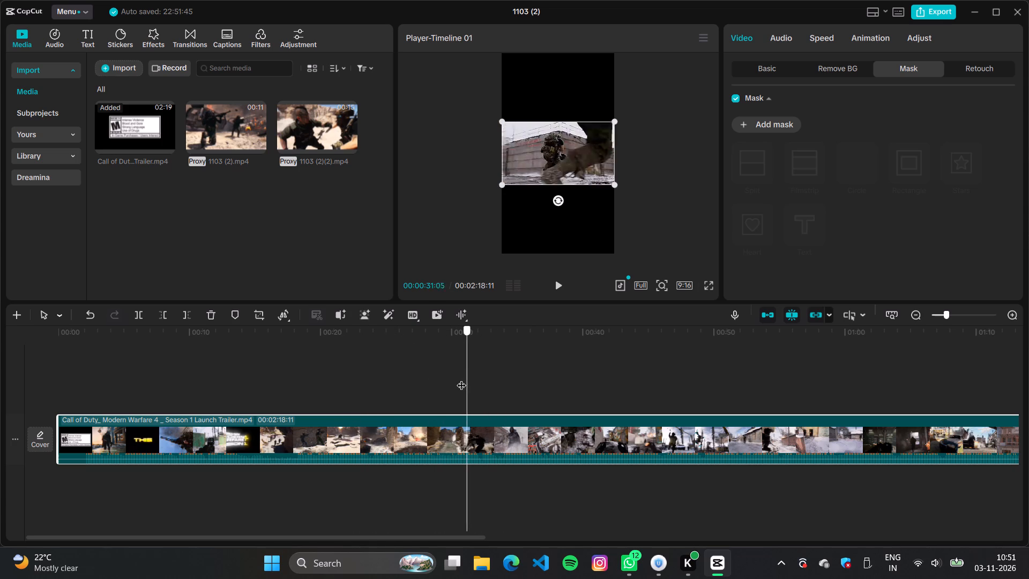
{"action": "left_click_drag", "start_coordinate": [461, 378], "coordinate": [442, 380]}
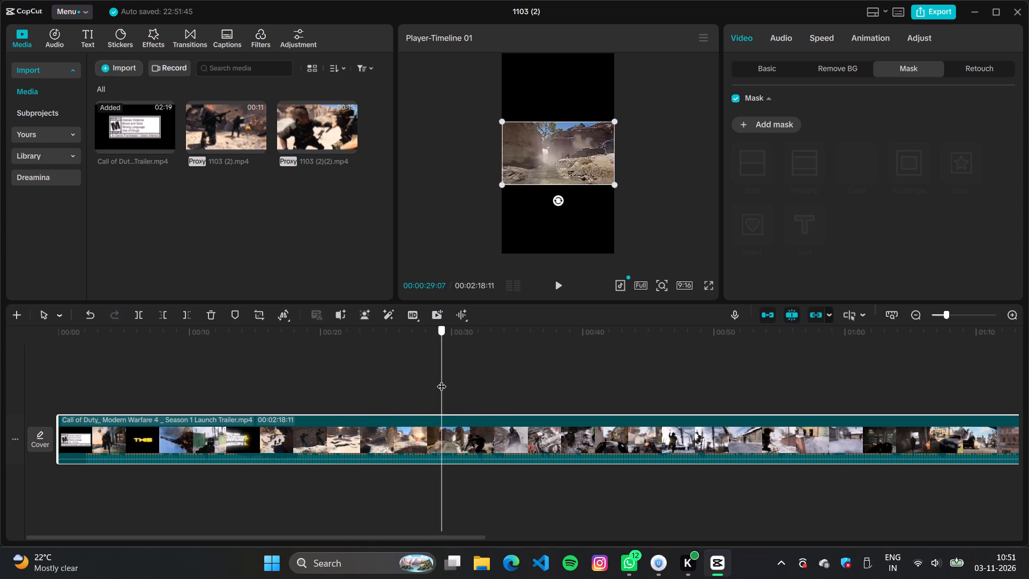
{"action": "left_click_drag", "start_coordinate": [442, 380], "coordinate": [445, 380]}
{"action": "key", "text": "ctrl+b"}
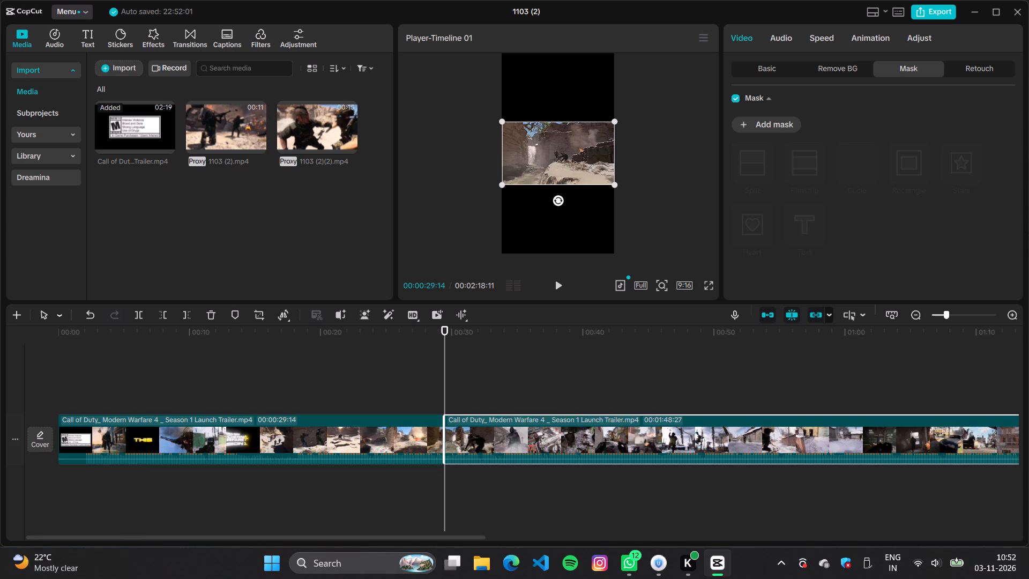
{"action": "left_click", "coordinate": [406, 421]}
{"action": "key", "text": "BackSpace"}
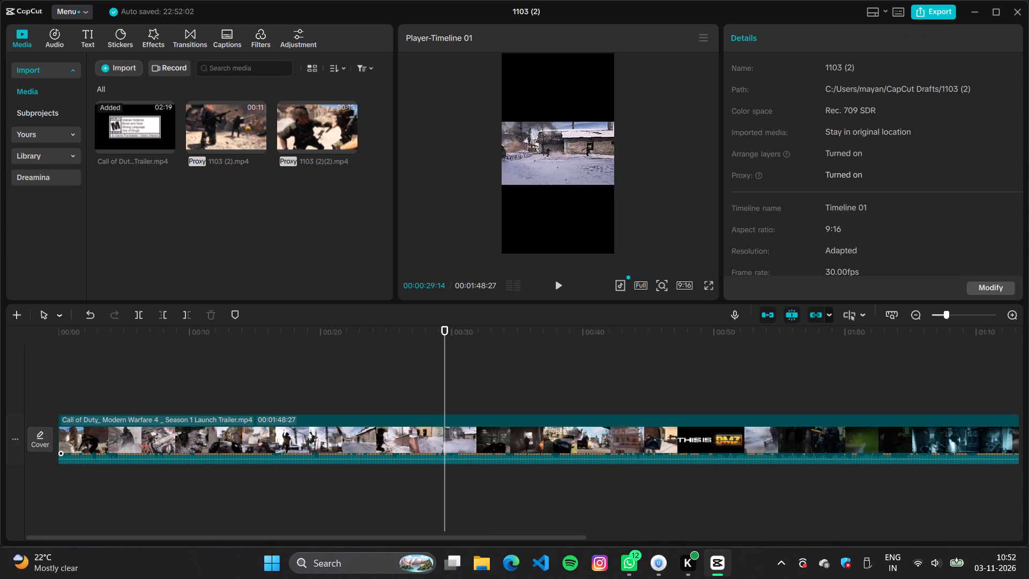
Split the trailer at 00:00:15:26, at the shot change, and delete everything after the cut.
{"action": "left_click", "coordinate": [375, 388]}
{"action": "left_click", "coordinate": [347, 386]}
{"action": "left_click", "coordinate": [336, 384]}
{"action": "left_click", "coordinate": [337, 383]}
{"action": "left_click", "coordinate": [329, 381]}
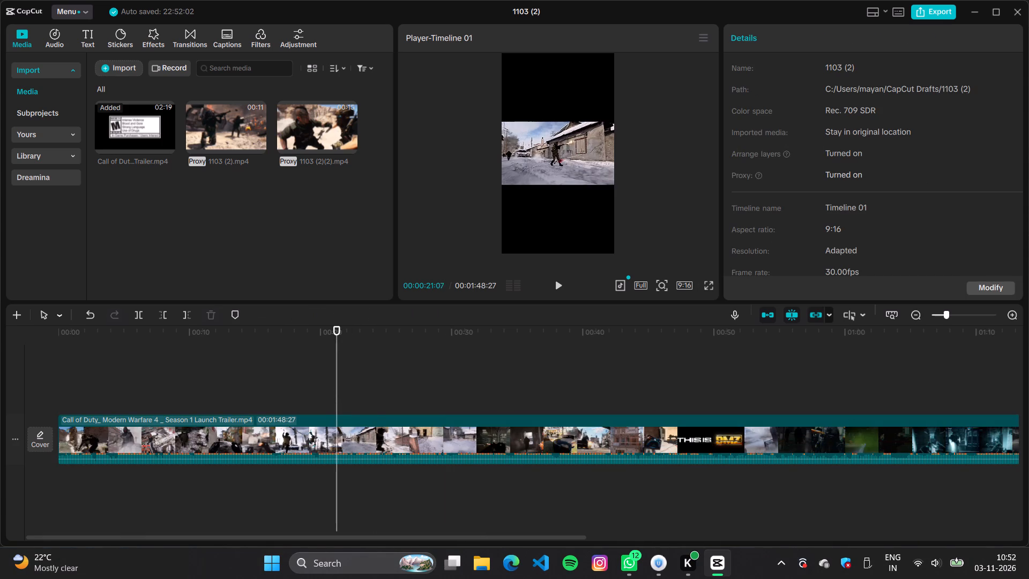
{"action": "left_click", "coordinate": [329, 381]}
{"action": "left_click", "coordinate": [309, 378]}
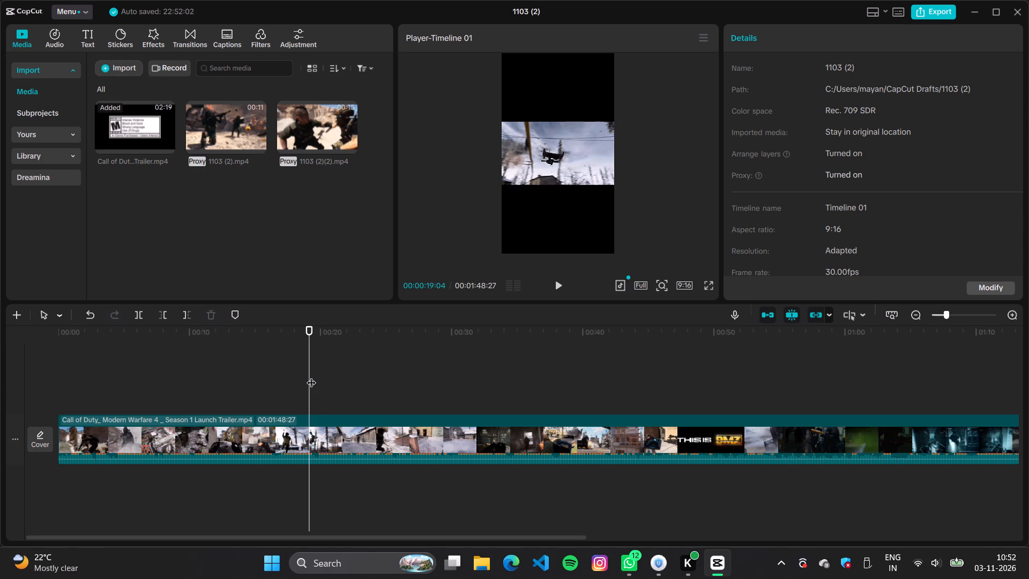
{"action": "left_click", "coordinate": [290, 366]}
{"action": "left_click", "coordinate": [280, 366]}
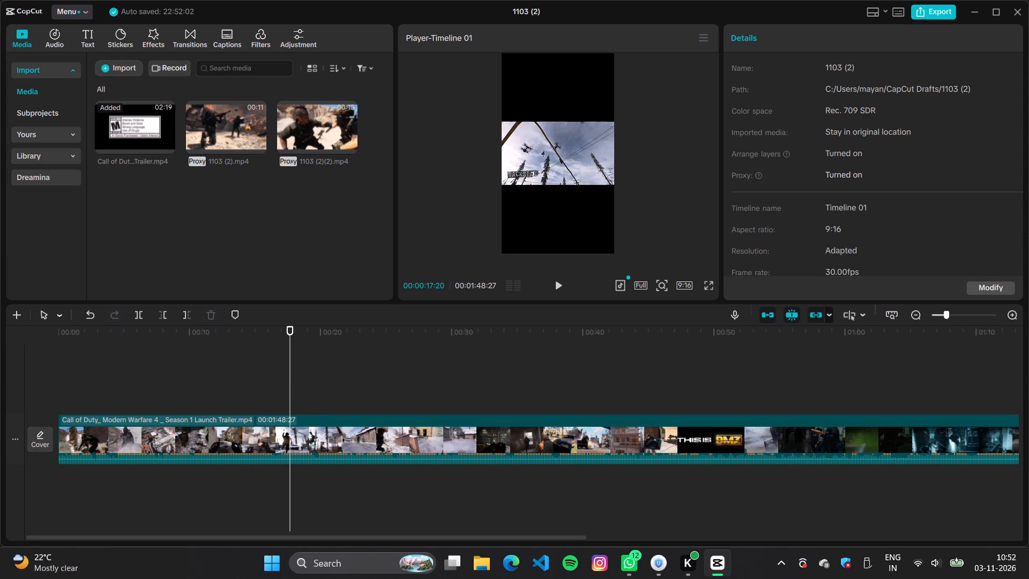
{"action": "left_click", "coordinate": [268, 367]}
{"action": "left_click", "coordinate": [266, 367]}
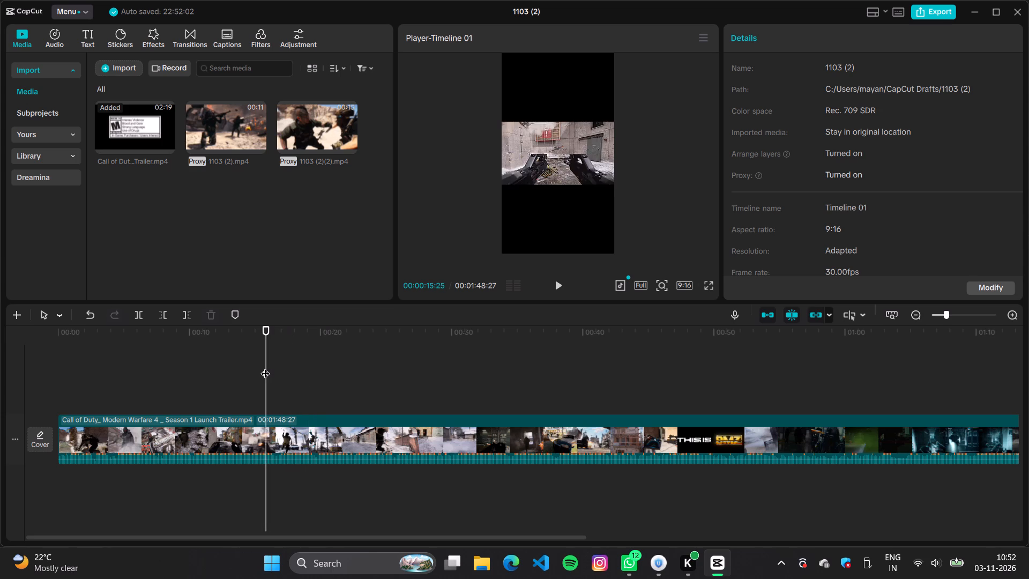
{"action": "key", "text": "Right"}
{"action": "key", "text": "Right"}
{"action": "key", "text": "Right"}
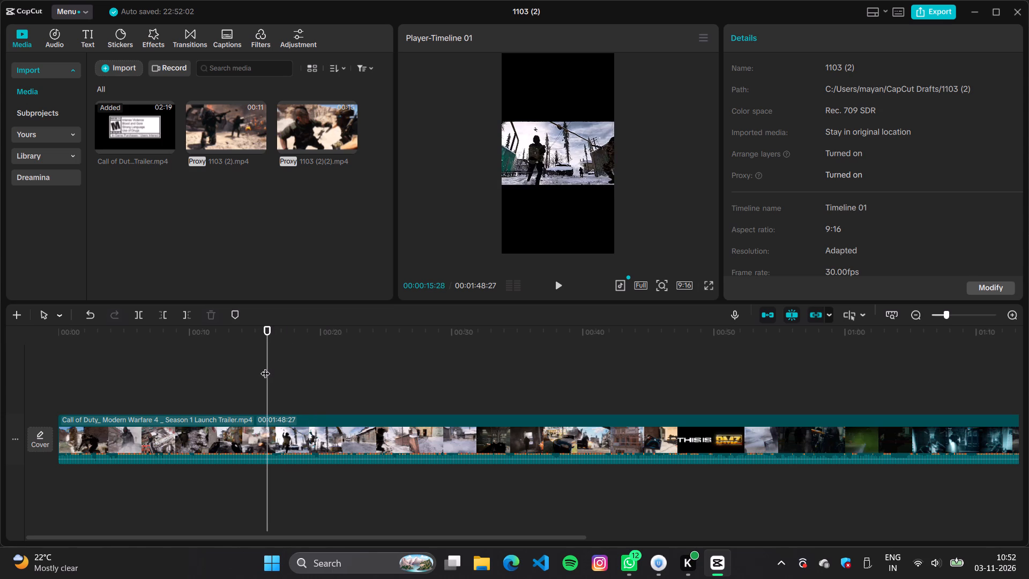
{"action": "key", "text": "Left"}
{"action": "key", "text": "Left"}
{"action": "key", "text": "Left"}
{"action": "key", "text": "Right"}
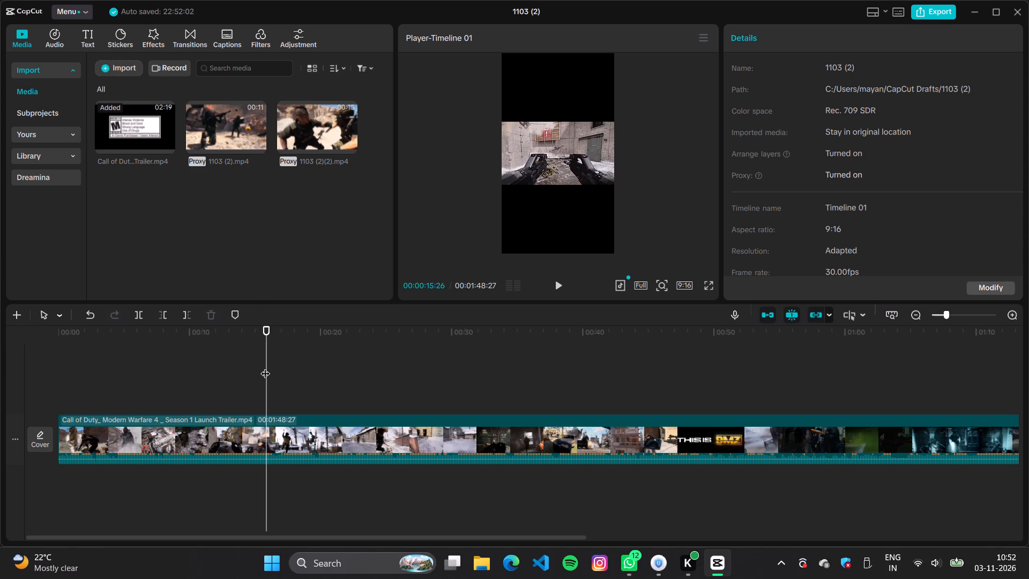
{"action": "key", "text": "Right"}
{"action": "key", "text": "Left"}
{"action": "key", "text": "ctrl+b"}
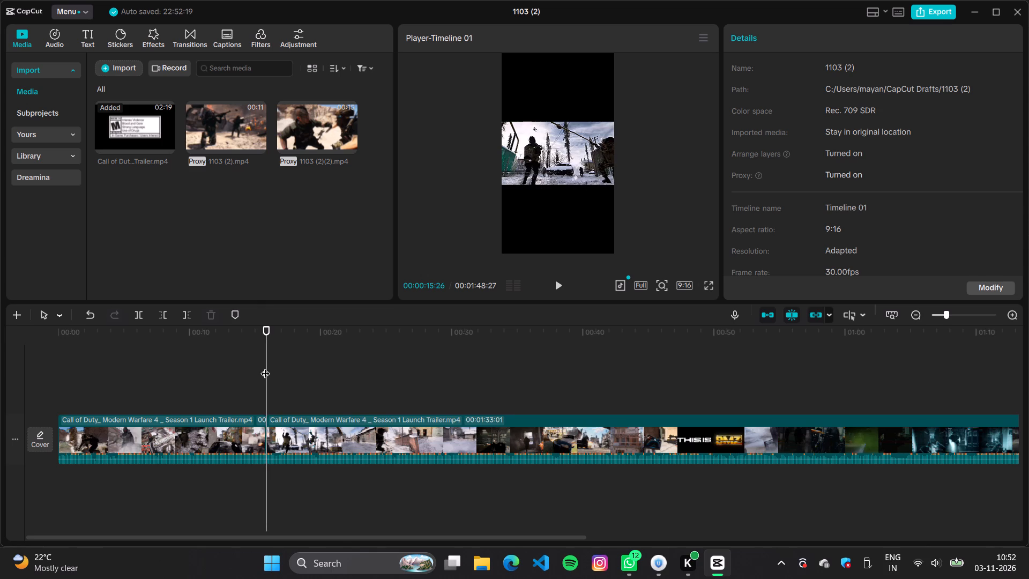
{"action": "left_click", "coordinate": [315, 420]}
{"action": "key", "text": "BackSpace"}
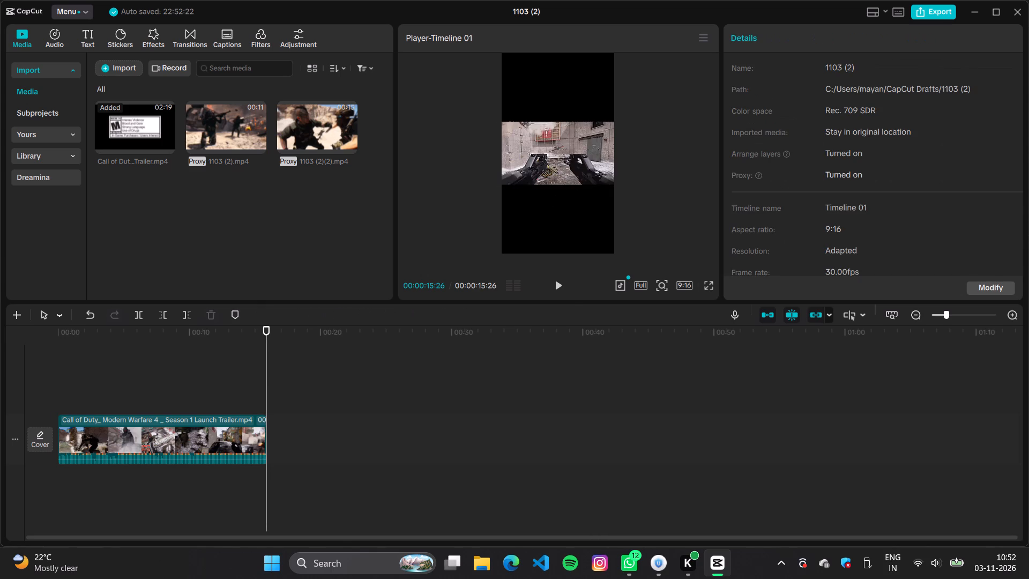
Split the remaining trailer clip at the shot change at 00:00:03:16.
{"action": "left_click", "coordinate": [96, 359]}
{"action": "left_click_drag", "start_coordinate": [95, 361], "coordinate": [47, 375]}
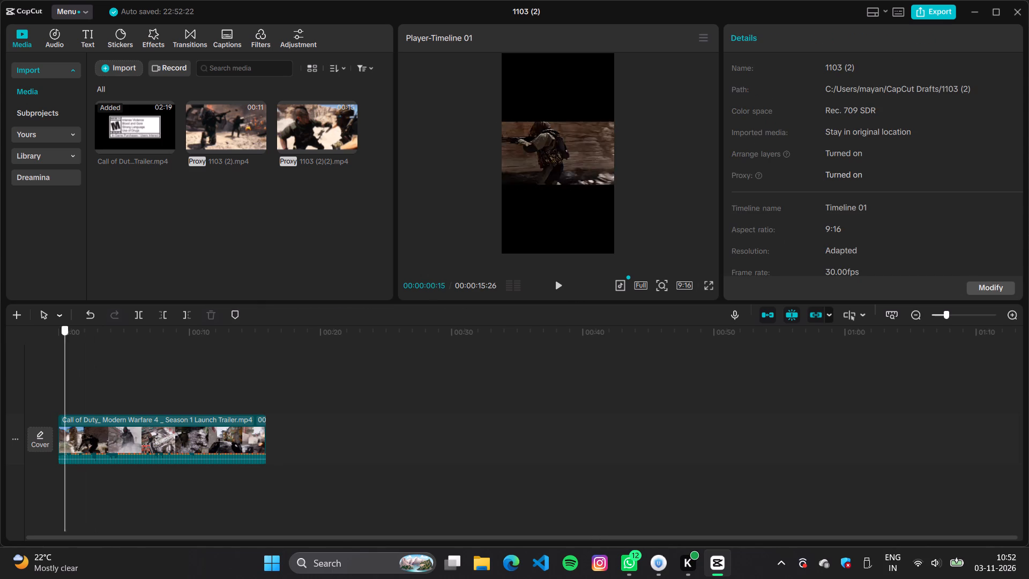
{"action": "left_click_drag", "start_coordinate": [47, 375], "coordinate": [80, 388]}
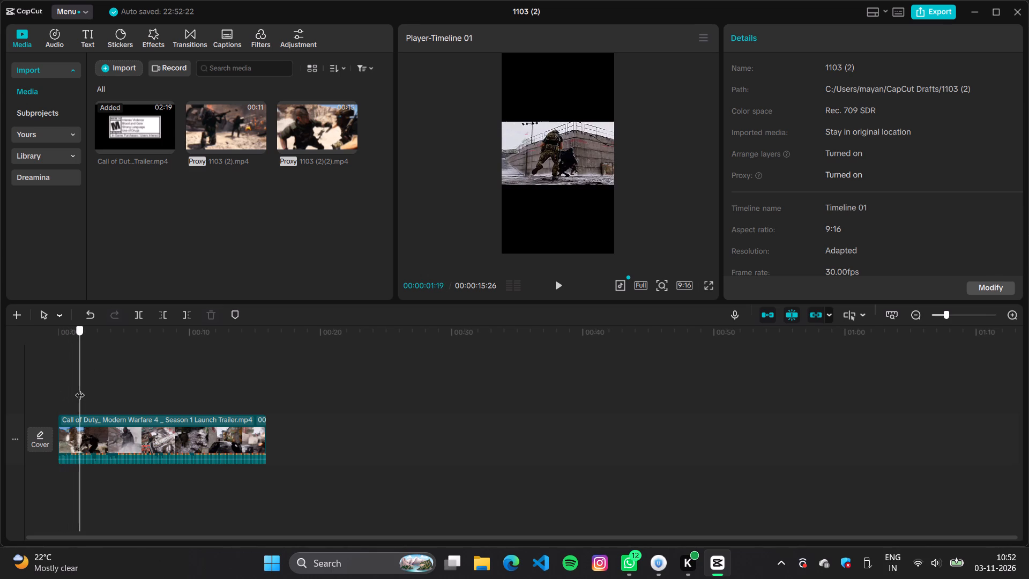
{"action": "left_click_drag", "start_coordinate": [80, 388], "coordinate": [95, 392]}
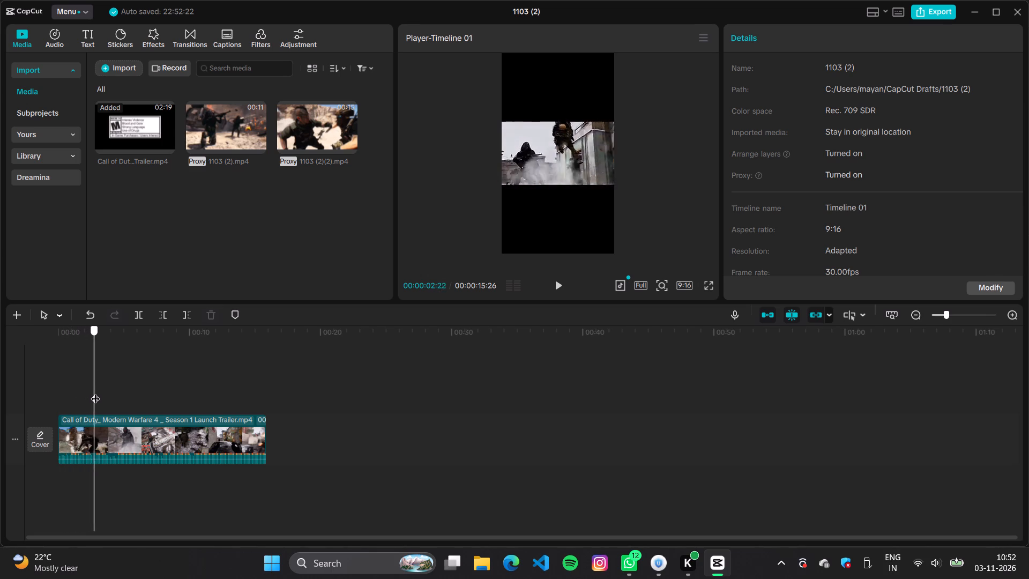
{"action": "left_click_drag", "start_coordinate": [95, 392], "coordinate": [106, 394]}
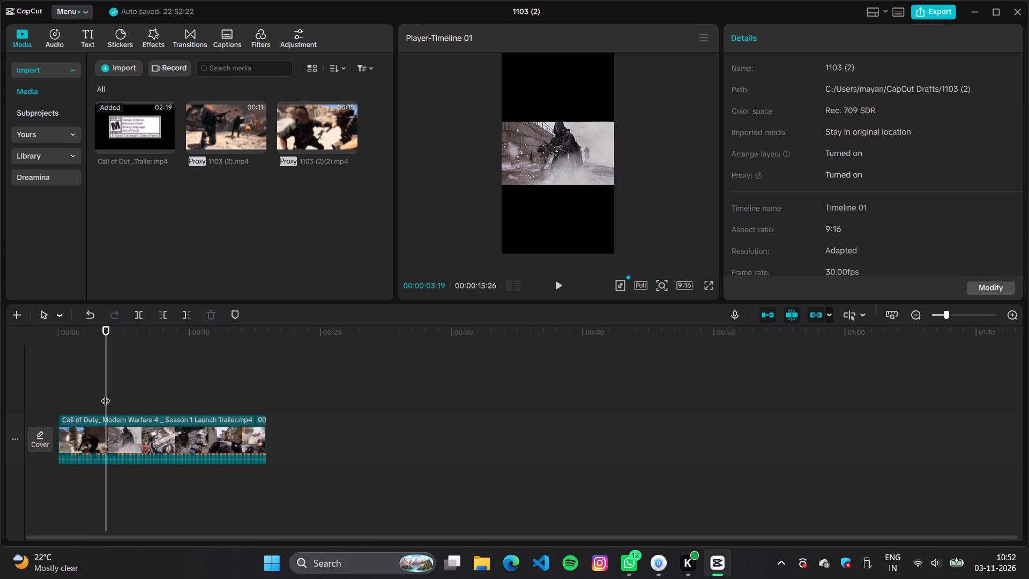
{"action": "key", "text": "Left"}
{"action": "key", "text": "Left"}
{"action": "key", "text": "Left"}
{"action": "key", "text": "Left"}
{"action": "key", "text": "Left"}
{"action": "key", "text": "Right"}
{"action": "key", "text": "Right"}
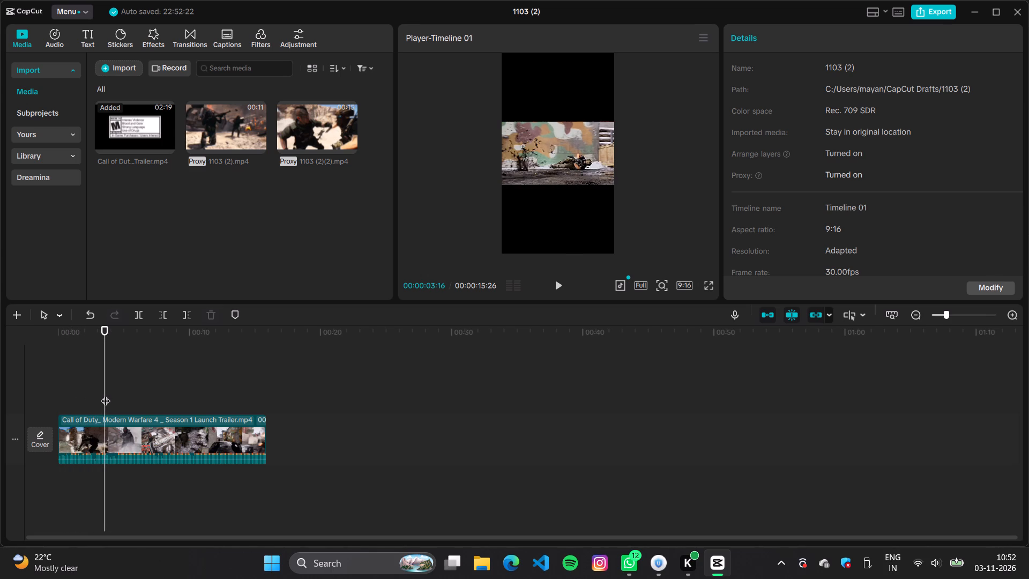
{"action": "key", "text": "Right"}
{"action": "key", "text": "Left"}
{"action": "key", "text": "ctrl+b"}
Split the clip again at 00:00:04:16, where the aerial Shoot House title shot begins.
{"action": "key", "text": "Right"}
{"action": "key", "text": "Right"}
{"action": "key", "text": "Right"}
{"action": "key", "text": "Right"}
{"action": "key", "text": "Right"}
{"action": "key", "text": "Right"}
{"action": "key", "text": "Right"}
{"action": "key", "text": "Right"}
{"action": "key", "text": "Right"}
{"action": "key", "text": "Right"}
{"action": "key", "text": "Right"}
{"action": "key", "text": "Right"}
{"action": "key", "text": "Right"}
{"action": "key", "text": "Right"}
{"action": "key", "text": "Right"}
{"action": "key", "text": "Right"}
{"action": "key", "text": "Right"}
{"action": "key", "text": "Right"}
{"action": "key", "text": "Right"}
{"action": "key", "text": "Right"}
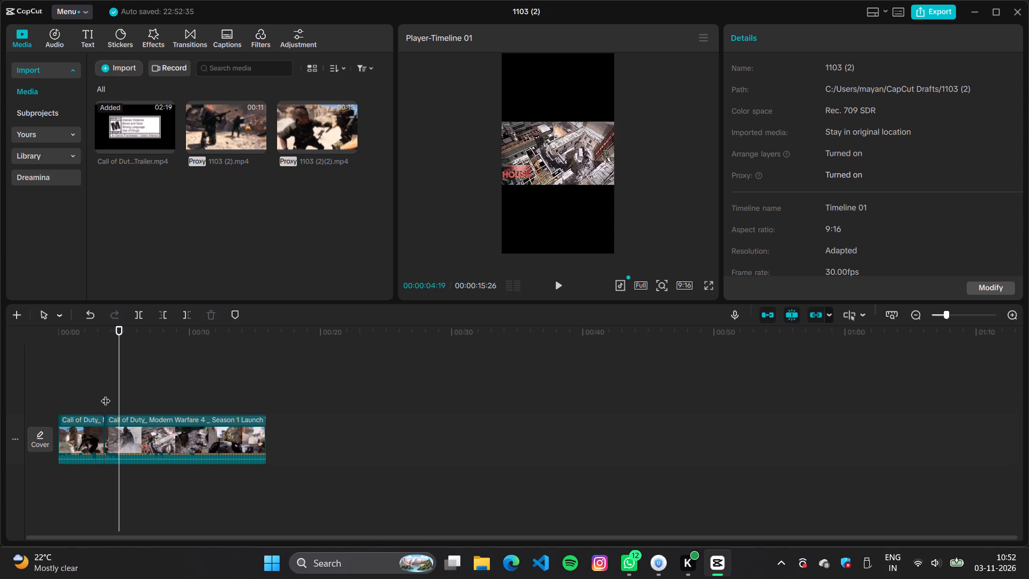
{"action": "key", "text": "Left"}
{"action": "key", "text": "Left"}
{"action": "key", "text": "Left"}
{"action": "key", "text": "Left"}
{"action": "key", "text": "Left"}
{"action": "key", "text": "Left"}
{"action": "key", "text": "Left"}
{"action": "key", "text": "Left"}
{"action": "key", "text": "Left"}
{"action": "key", "text": "Left"}
{"action": "key", "text": "Left"}
{"action": "key", "text": "Left"}
{"action": "key", "text": "Left"}
{"action": "key", "text": "Left"}
{"action": "key", "text": "Left"}
{"action": "key", "text": "Left"}
{"action": "key", "text": "Left"}
{"action": "key", "text": "Left"}
{"action": "key", "text": "Left"}
{"action": "key", "text": "Left"}
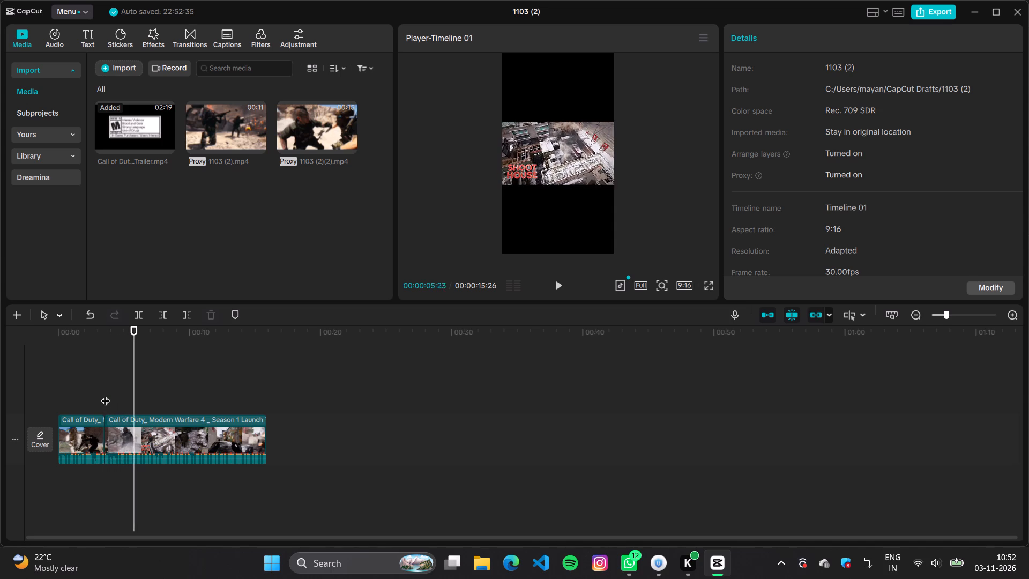
{"action": "key", "text": "Left"}
{"action": "key", "text": "Left"}
{"action": "key", "text": "Left"}
{"action": "key", "text": "Left"}
{"action": "key", "text": "Left"}
{"action": "key", "text": "Left"}
{"action": "key", "text": "Left"}
{"action": "key", "text": "Left"}
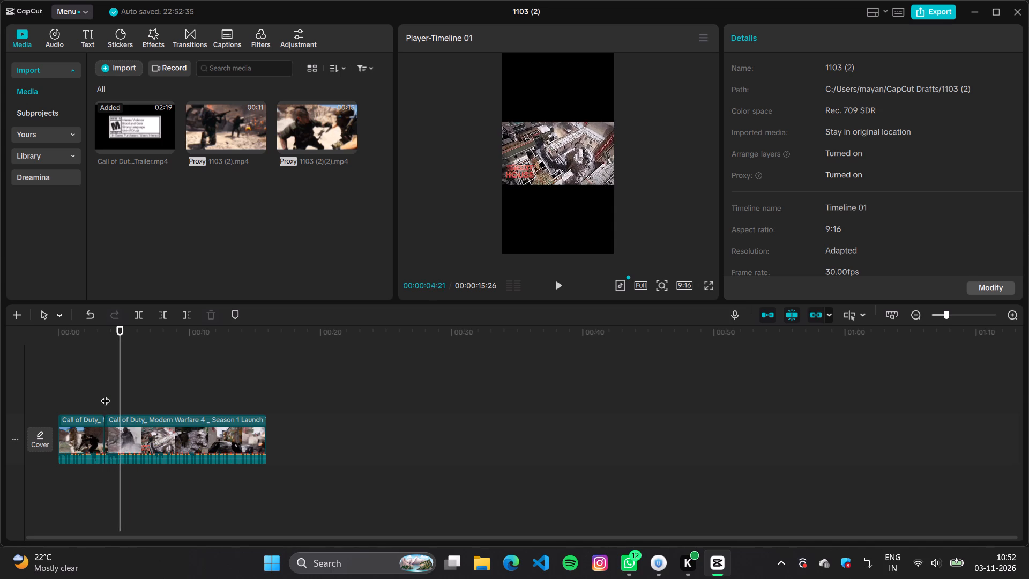
{"action": "key", "text": "Left"}
{"action": "key", "text": "Left"}
{"action": "key", "text": "Left"}
{"action": "key", "text": "Left"}
{"action": "key", "text": "Left"}
{"action": "key", "text": "Left"}
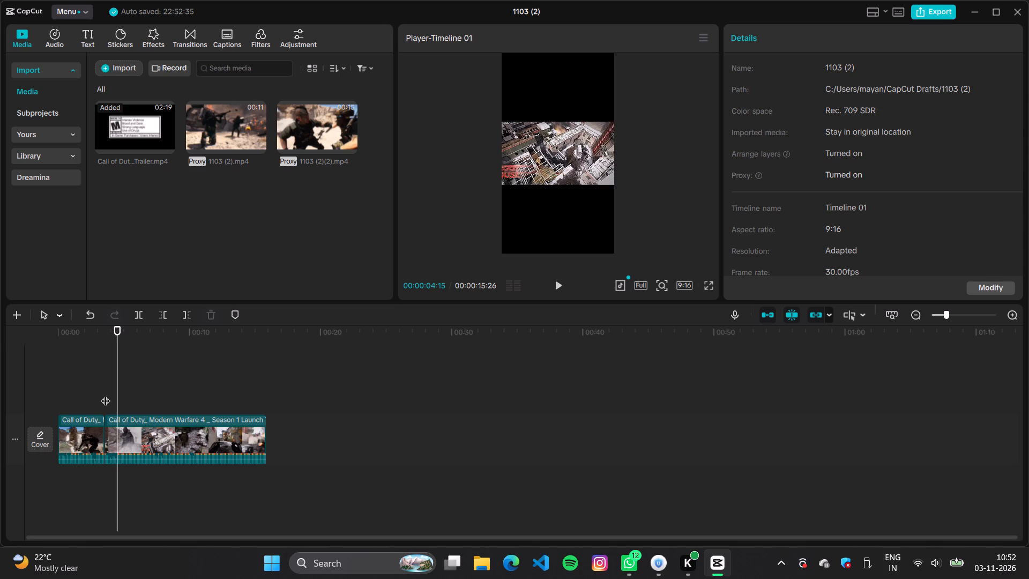
{"action": "key", "text": "Right"}
{"action": "key", "text": "Left"}
{"action": "key", "text": "Right"}
{"action": "key", "text": "ctrl+b"}
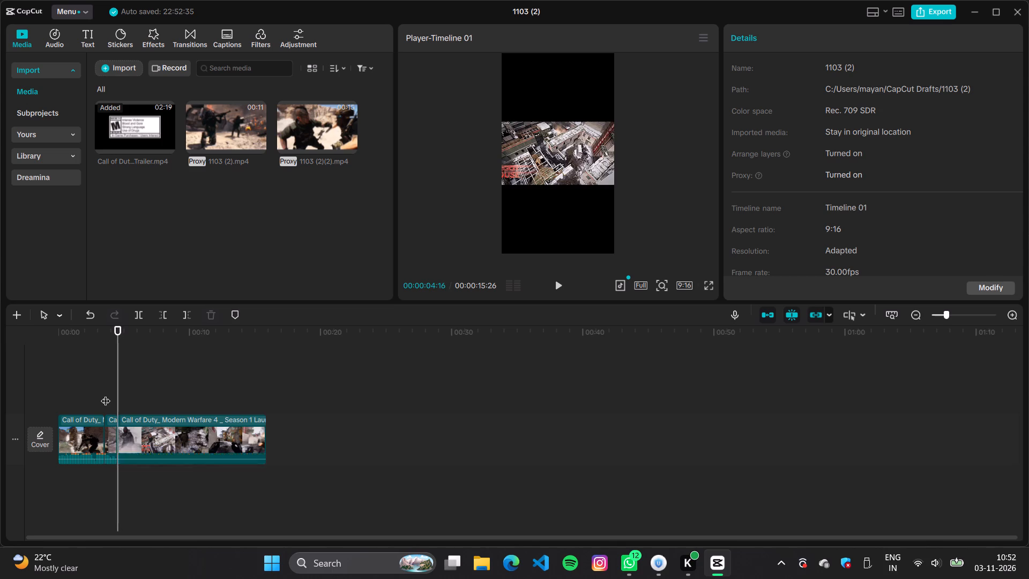
Split the last trailer clip at 00:00:07:15, where the first-person gunfight shot begins.
{"action": "key", "text": "Right"}
{"action": "key", "text": "Right"}
{"action": "key", "text": "Right"}
{"action": "key", "text": "Right"}
{"action": "key", "text": "Right"}
{"action": "key", "text": "Right"}
{"action": "key", "text": "Right"}
{"action": "key", "text": "Right"}
{"action": "key", "text": "Right"}
{"action": "key", "text": "Right"}
{"action": "key", "text": "Right"}
{"action": "key", "text": "Right"}
{"action": "key", "text": "Right"}
{"action": "key", "text": "Right"}
{"action": "key", "text": "Right"}
{"action": "key", "text": "Right"}
{"action": "key", "text": "Right"}
{"action": "key", "text": "Right"}
{"action": "key", "text": "Right"}
{"action": "key", "text": "Right"}
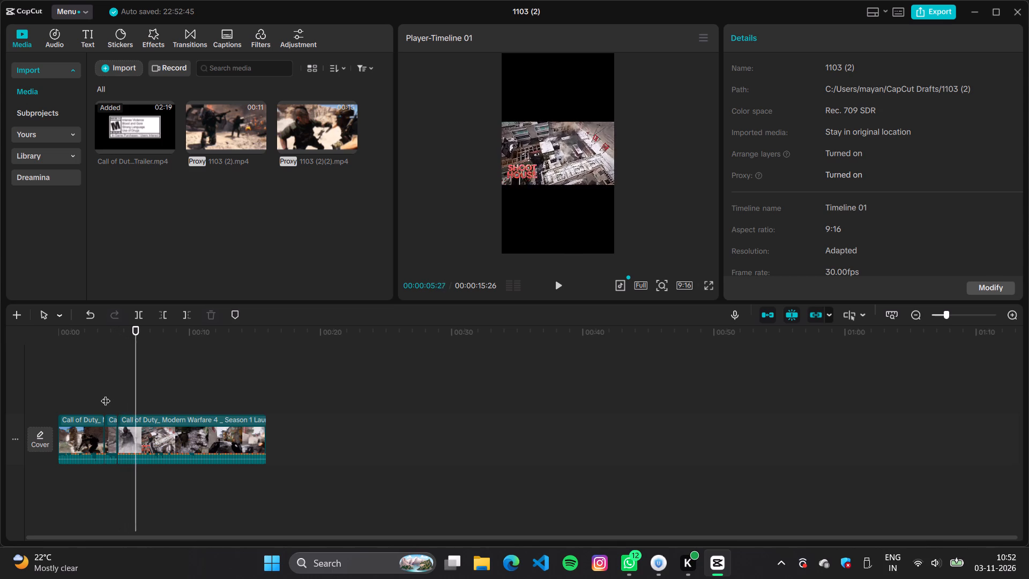
{"action": "key", "text": "Right"}
{"action": "key", "text": "Right"}
{"action": "key", "text": "Right"}
{"action": "key", "text": "Right"}
{"action": "key", "text": "Right"}
{"action": "key", "text": "Right"}
{"action": "key", "text": "Right"}
{"action": "key", "text": "Right"}
{"action": "key", "text": "Right"}
{"action": "key", "text": "Right"}
{"action": "key", "text": "Right"}
{"action": "key", "text": "Right"}
{"action": "key", "text": "Right"}
{"action": "key", "text": "Right"}
{"action": "key", "text": "Right"}
{"action": "key", "text": "Right"}
{"action": "key", "text": "Right"}
{"action": "key", "text": "Right"}
{"action": "key", "text": "Right"}
{"action": "key", "text": "Right"}
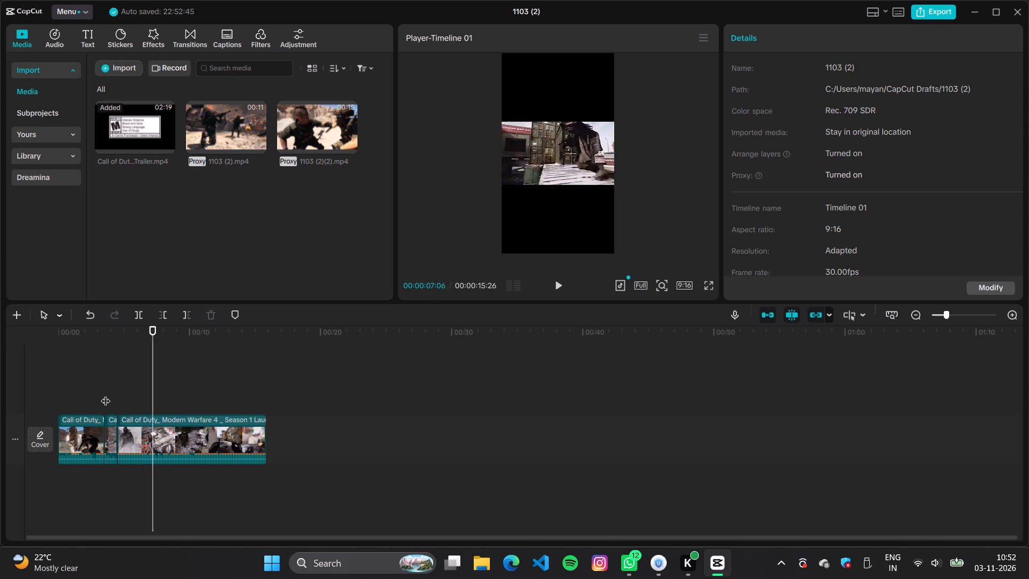
{"action": "key", "text": "Left"}
{"action": "key", "text": "Left"}
{"action": "key", "text": "Left"}
{"action": "key", "text": "Left"}
{"action": "key", "text": "Left"}
{"action": "key", "text": "Left"}
{"action": "key", "text": "Left"}
{"action": "key", "text": "Left"}
{"action": "key", "text": "Left"}
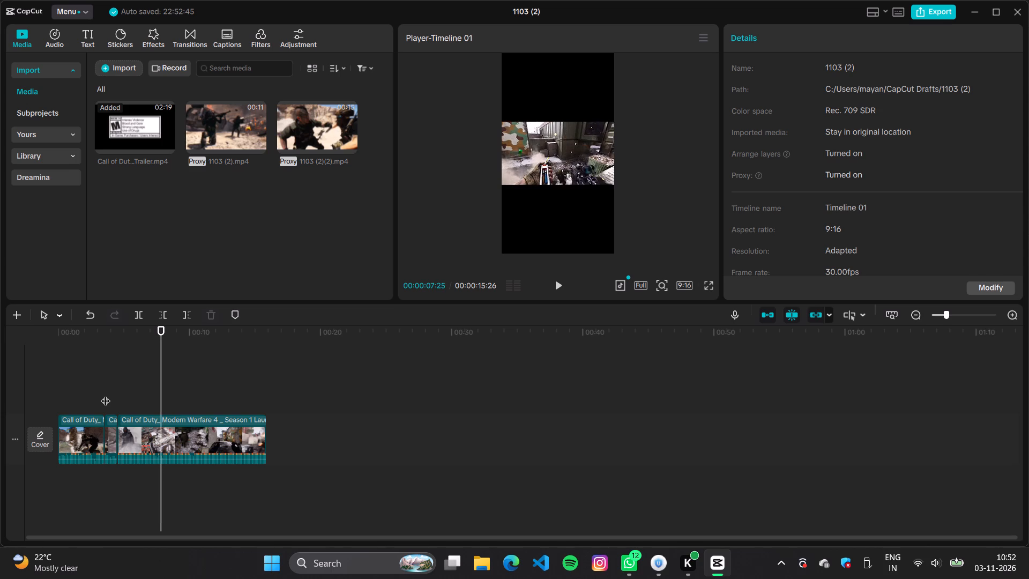
{"action": "key", "text": "Left"}
{"action": "key", "text": "Left"}
{"action": "key", "text": "Left"}
{"action": "key", "text": "Left"}
{"action": "key", "text": "Left"}
{"action": "key", "text": "Left"}
{"action": "key", "text": "Left"}
{"action": "key", "text": "Left"}
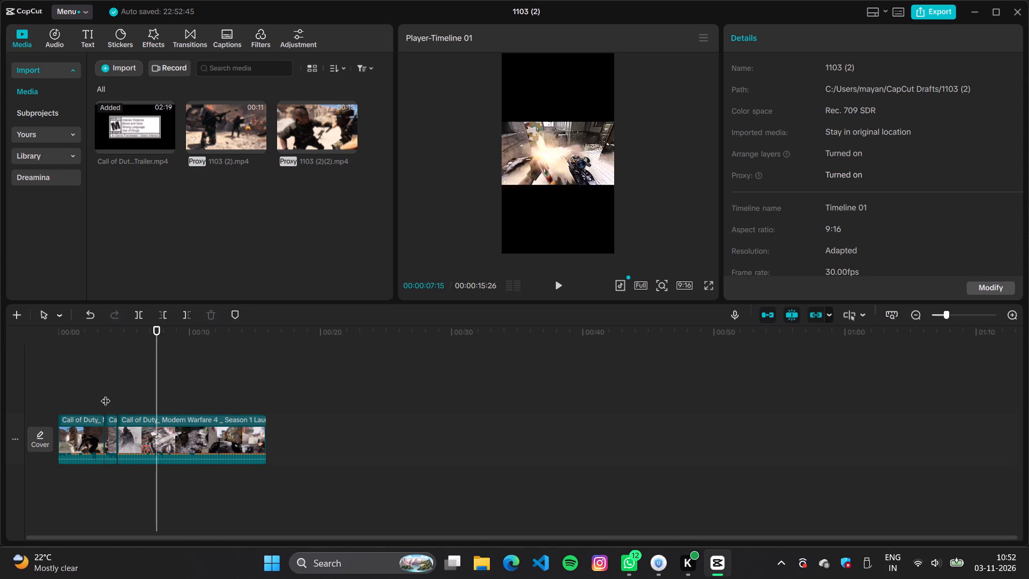
{"action": "key", "text": "Left"}
{"action": "key", "text": "Left"}
{"action": "key", "text": "Right"}
{"action": "key", "text": "Right"}
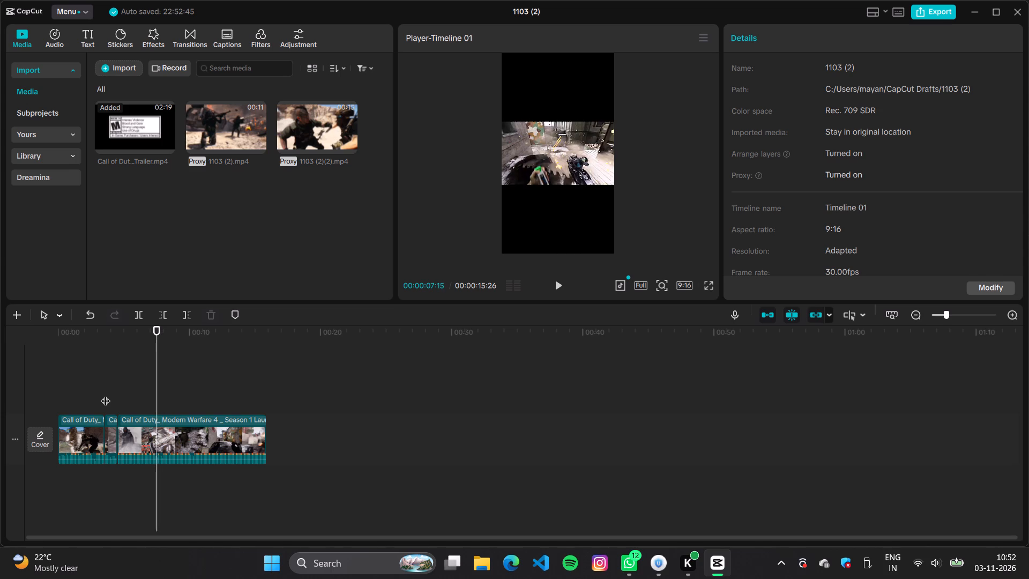
{"action": "key", "text": "ctrl+b"}
Split the remaining trailer clip at 00:00:10:28, where the first-person alley shot begins.
{"action": "key", "text": "Right"}
{"action": "key", "text": "Right"}
{"action": "key", "text": "Right"}
{"action": "key", "text": "Right"}
{"action": "key", "text": "Right"}
{"action": "key", "text": "Right"}
{"action": "key", "text": "Right"}
{"action": "key", "text": "Right"}
{"action": "key", "text": "Right"}
{"action": "key", "text": "Right"}
{"action": "key", "text": "Right"}
{"action": "key", "text": "Right"}
{"action": "key", "text": "Right"}
{"action": "key", "text": "Right"}
{"action": "key", "text": "Right"}
{"action": "key", "text": "Right"}
{"action": "key", "text": "Right"}
{"action": "key", "text": "Right"}
{"action": "key", "text": "Right"}
{"action": "key", "text": "Right"}
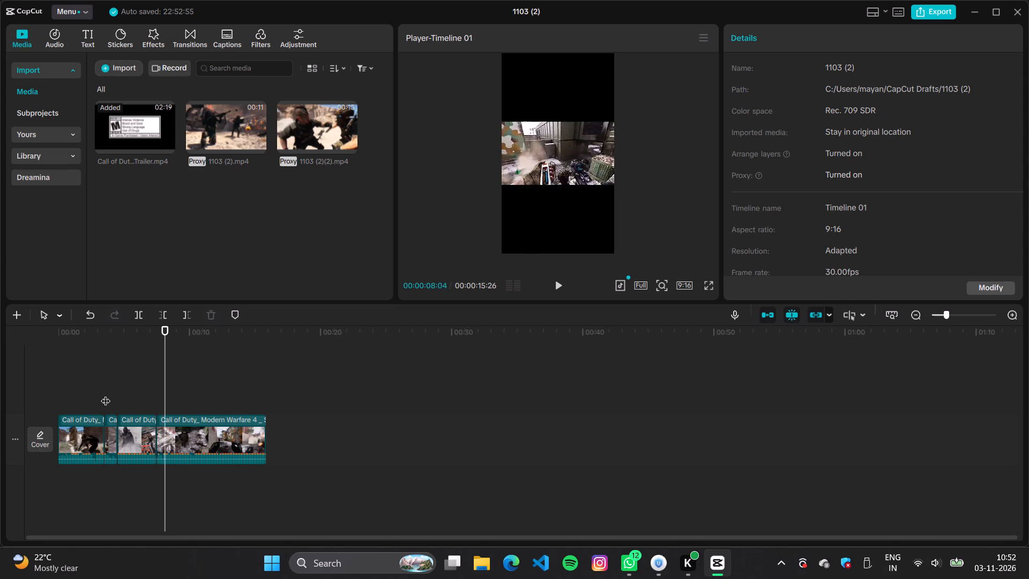
{"action": "key", "text": "Left"}
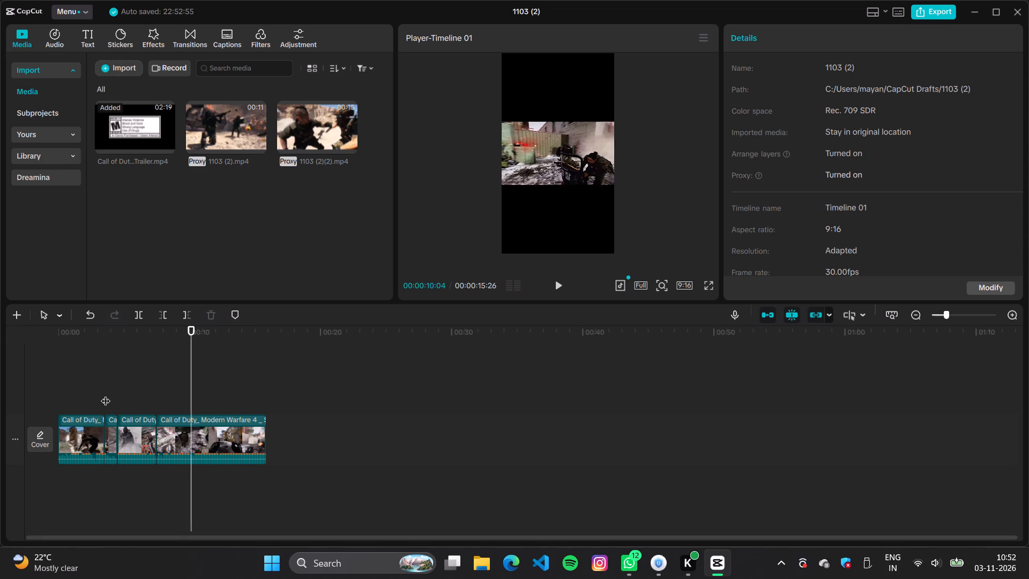
{"action": "key", "text": "Right"}
{"action": "key", "text": "Right"}
{"action": "key", "text": "Right"}
{"action": "key", "text": "Right"}
{"action": "key", "text": "Right"}
{"action": "key", "text": "Right"}
{"action": "key", "text": "Right"}
{"action": "key", "text": "Right"}
{"action": "key", "text": "Right"}
{"action": "key", "text": "Right"}
{"action": "key", "text": "Right"}
{"action": "key", "text": "Right"}
{"action": "key", "text": "Right"}
{"action": "key", "text": "Right"}
{"action": "key", "text": "Right"}
{"action": "key", "text": "Right"}
{"action": "key", "text": "Right"}
{"action": "key", "text": "Right"}
{"action": "key", "text": "Right"}
{"action": "key", "text": "Right"}
{"action": "key", "text": "Left"}
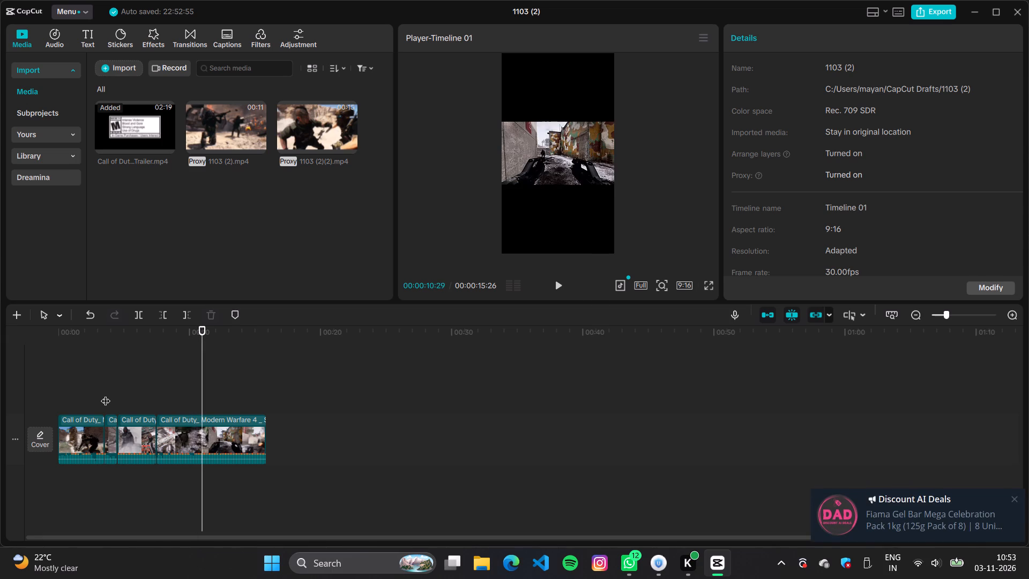
{"action": "key", "text": "Left"}
{"action": "key", "text": "Left"}
{"action": "key", "text": "Left"}
{"action": "key", "text": "Right"}
{"action": "key", "text": "Right"}
{"action": "key", "text": "ctrl+b"}
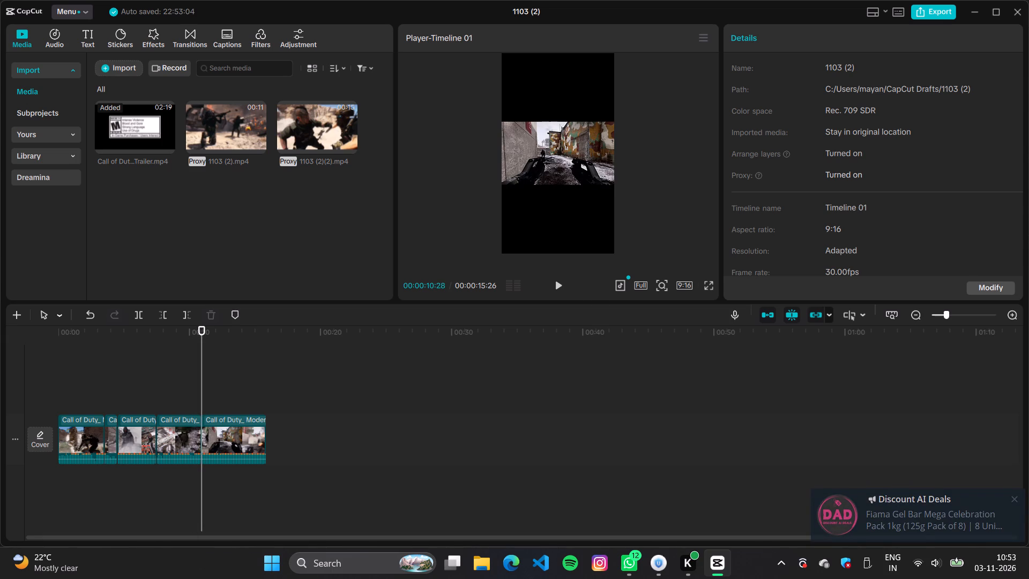
Split the final clip once more at 00:00:13:15, during the dual-weapon shootout.
{"action": "left_click", "coordinate": [235, 390]}
{"action": "key", "text": "ctrl+b"}
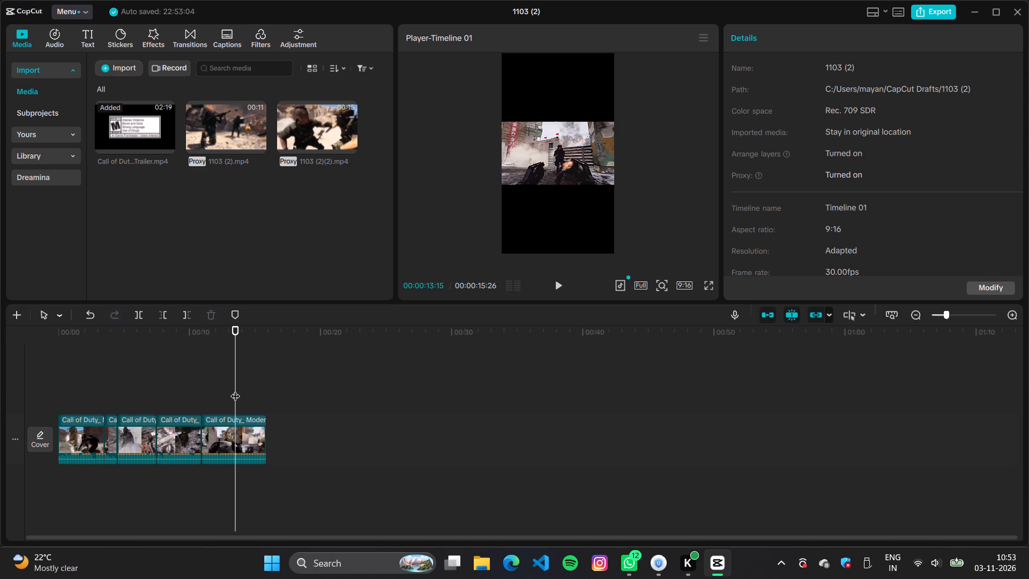
Apply the Screen Off out animation to the last clip and set its duration to 0.5 s.
{"action": "left_click", "coordinate": [251, 431]}
{"action": "left_click", "coordinate": [868, 38]}
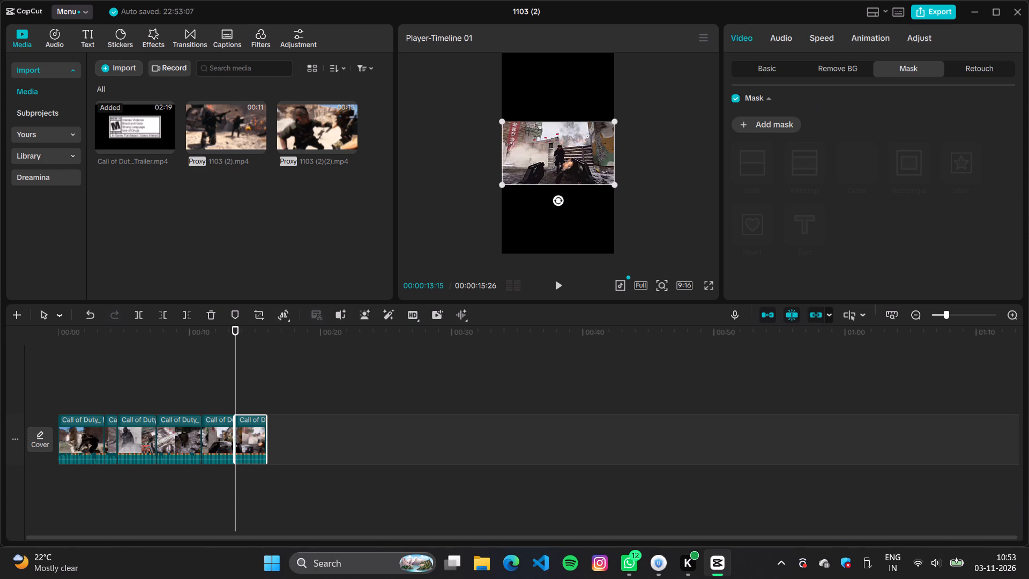
{"action": "left_click", "coordinate": [811, 129]}
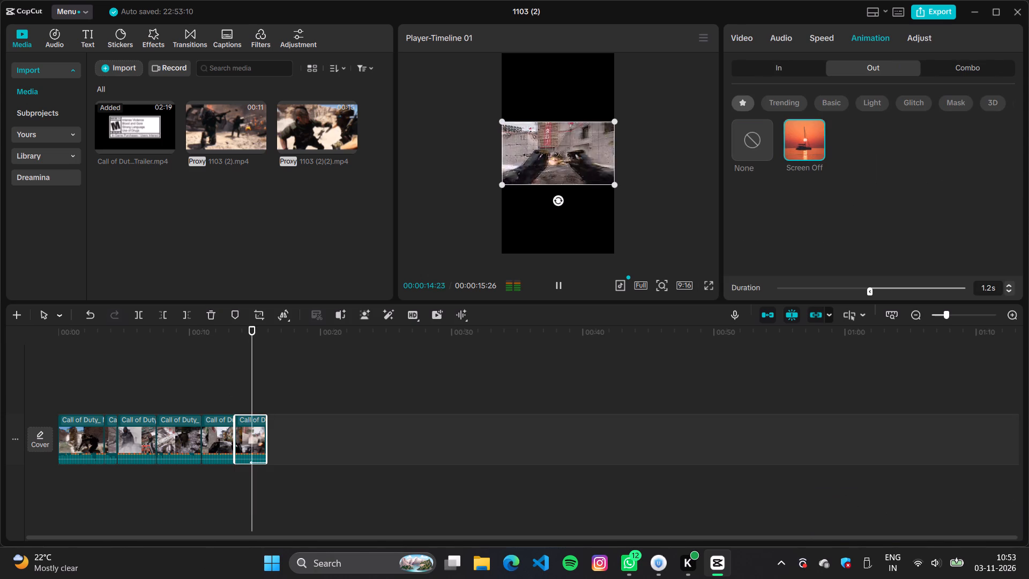
{"action": "left_click", "coordinate": [918, 286]}
{"action": "left_click", "coordinate": [928, 291]}
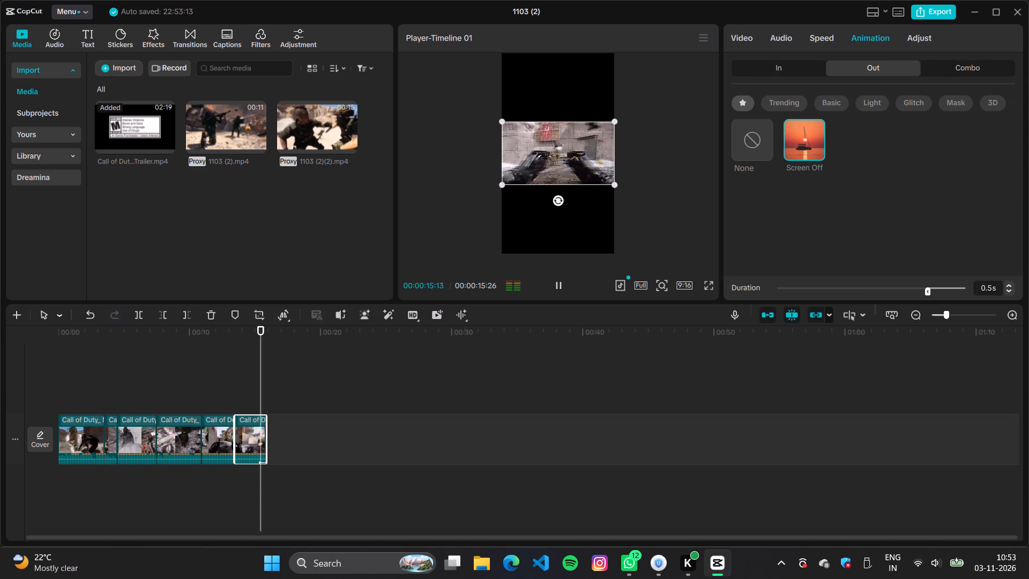
Select all the timeline clips and change the project's aspect ratio to Original.
{"action": "left_click", "coordinate": [251, 377]}
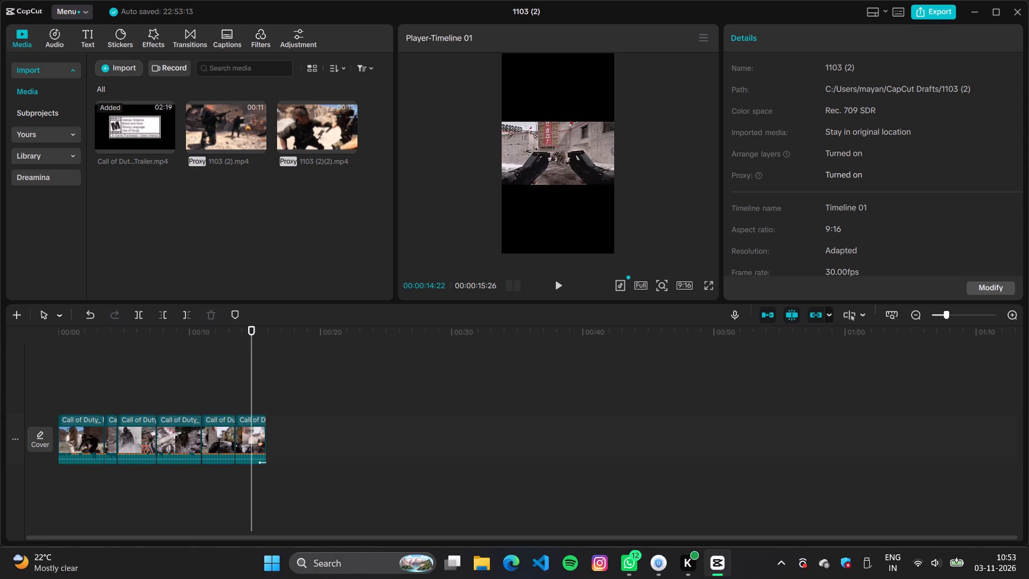
{"action": "left_click_drag", "start_coordinate": [322, 442], "coordinate": [39, 421]}
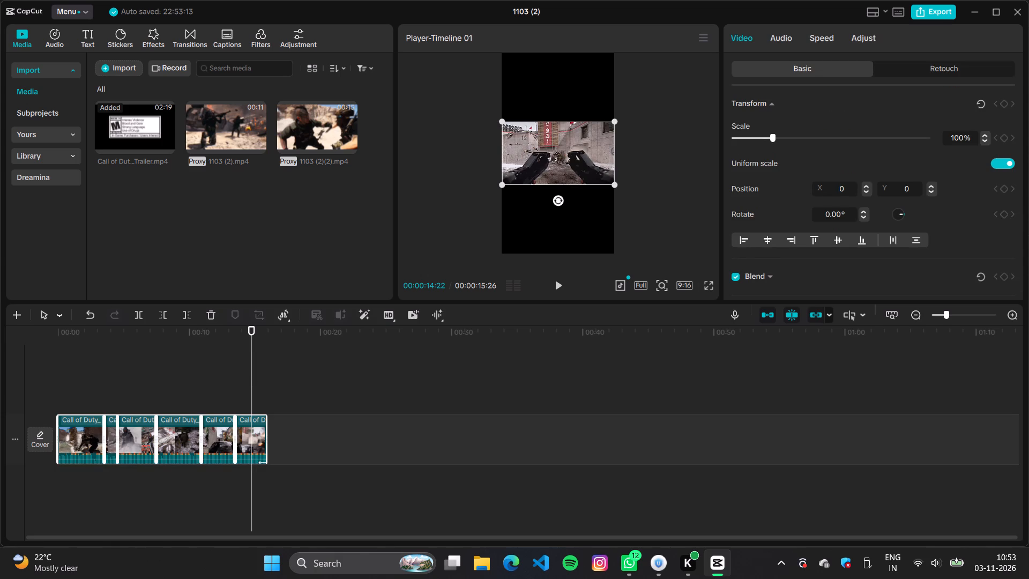
{"action": "left_click", "coordinate": [678, 290]}
{"action": "left_click", "coordinate": [685, 286]}
{"action": "left_click", "coordinate": [716, 303]}
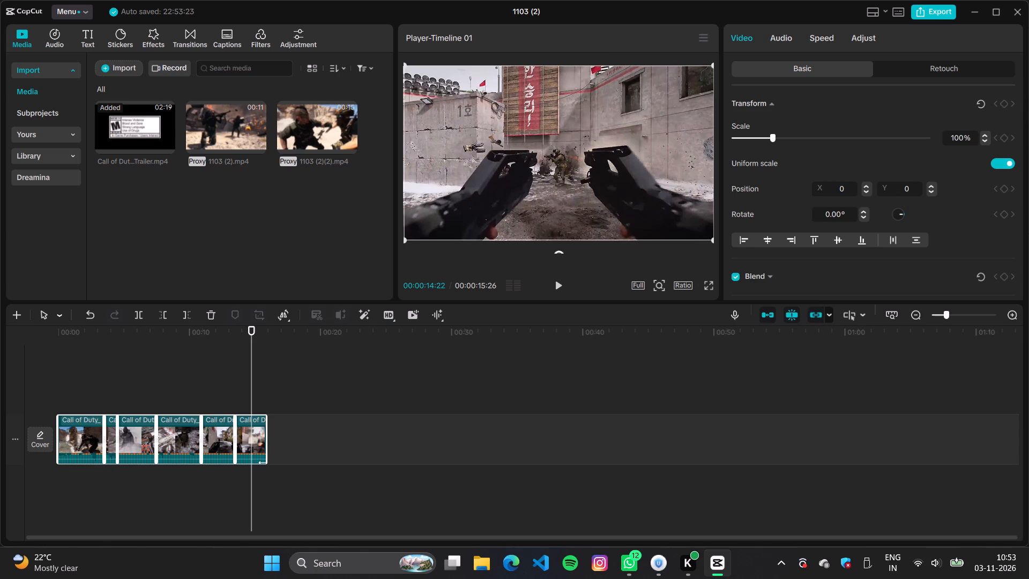
Add the trending Tremble & Shrink transition at the first cut, at 00:00:03:16.
{"action": "left_click", "coordinate": [66, 381]}
{"action": "key", "text": "space"}
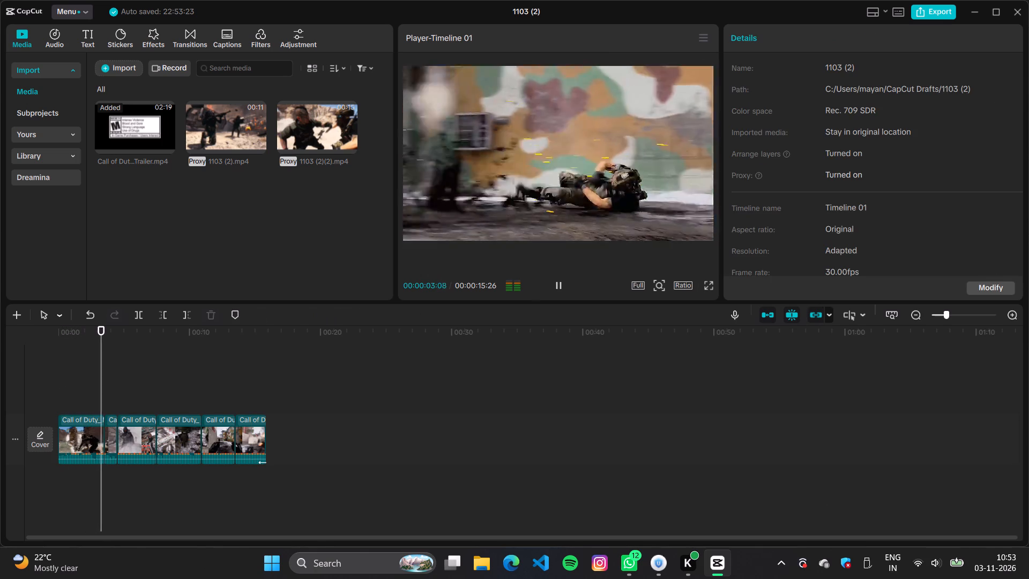
{"action": "key", "text": "space"}
{"action": "left_click", "coordinate": [113, 378]}
{"action": "left_click", "coordinate": [116, 377]}
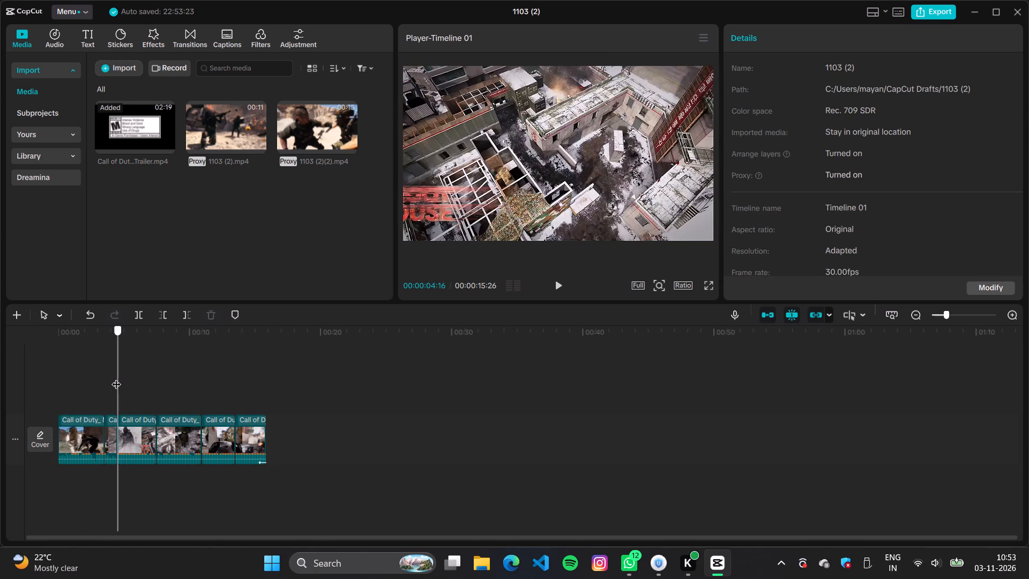
{"action": "left_click", "coordinate": [117, 380]}
{"action": "left_click", "coordinate": [103, 376]}
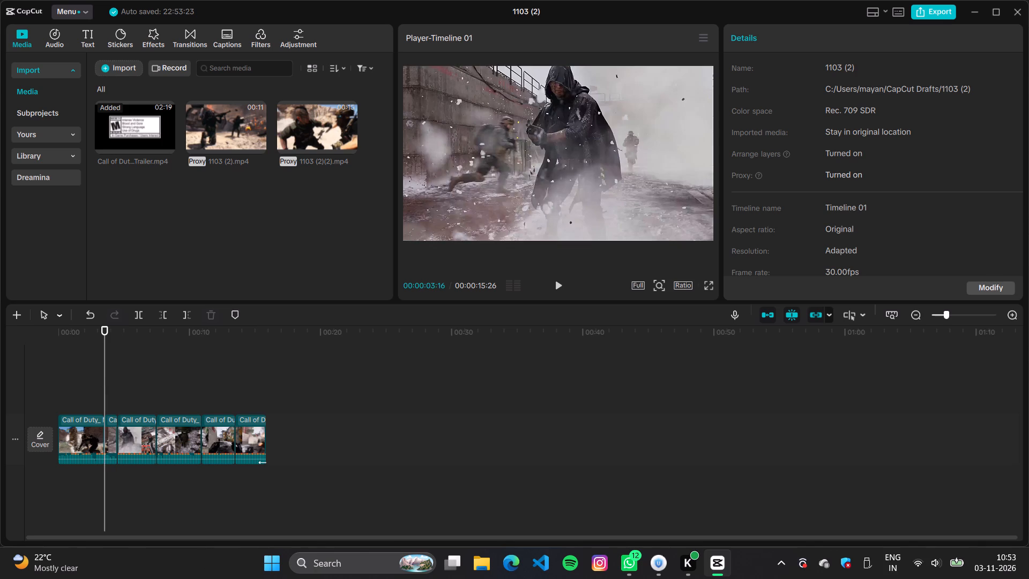
{"action": "left_click", "coordinate": [186, 42]}
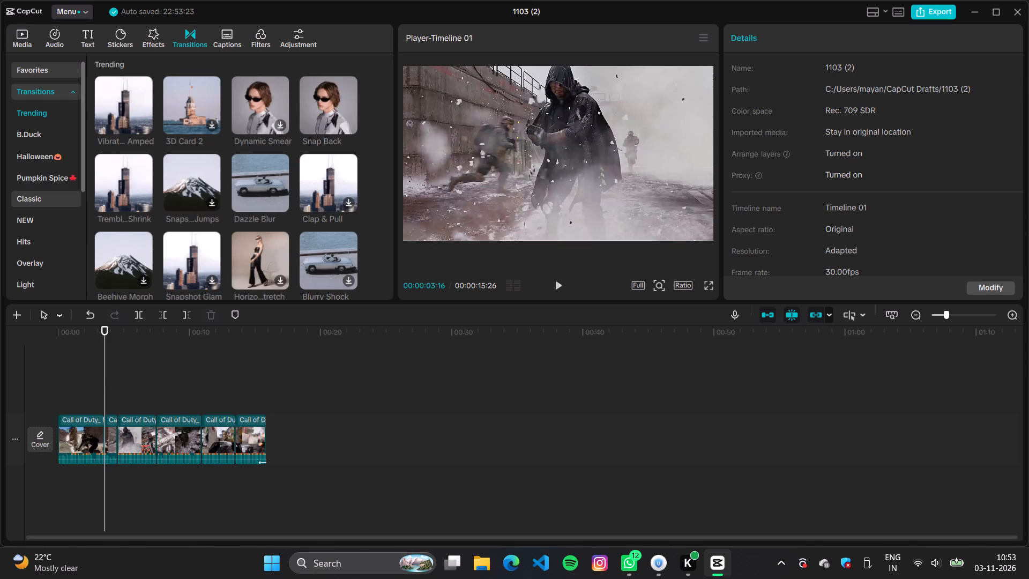
{"action": "left_click", "coordinate": [38, 205]}
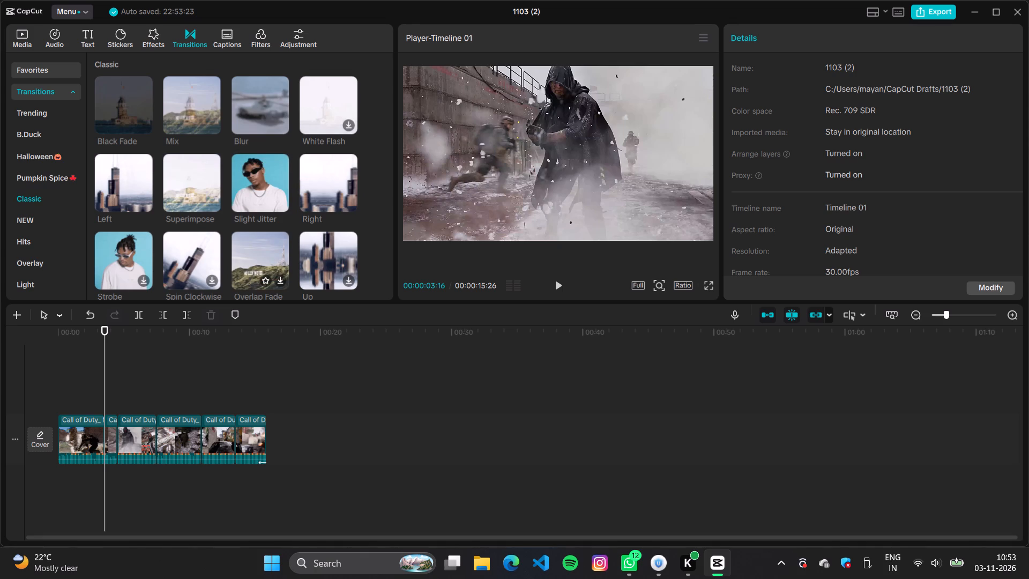
{"action": "scroll", "coordinate": [273, 235], "scroll_direction": "down", "scroll_amount": 1}
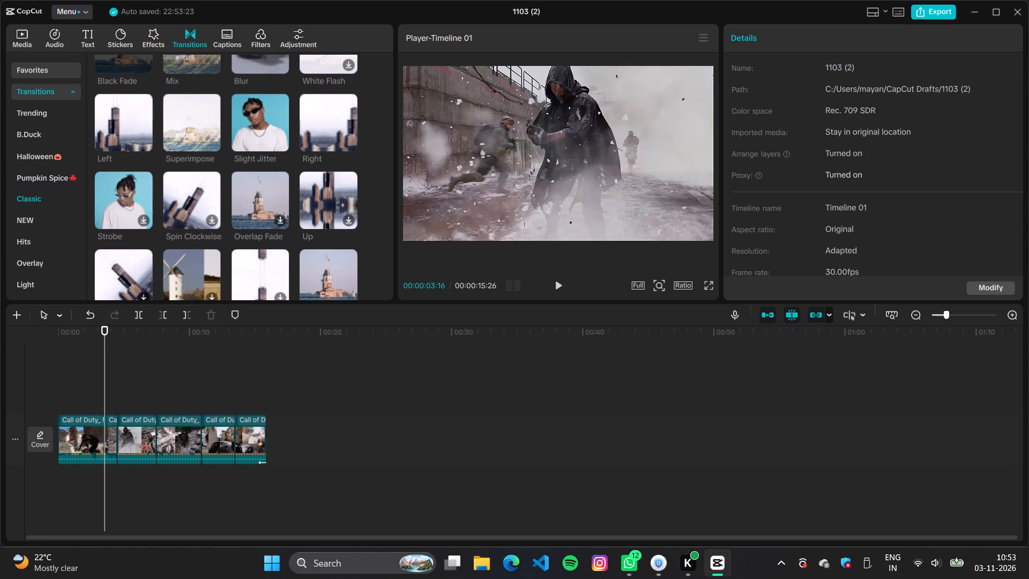
{"action": "scroll", "coordinate": [193, 205], "scroll_direction": "down", "scroll_amount": 2}
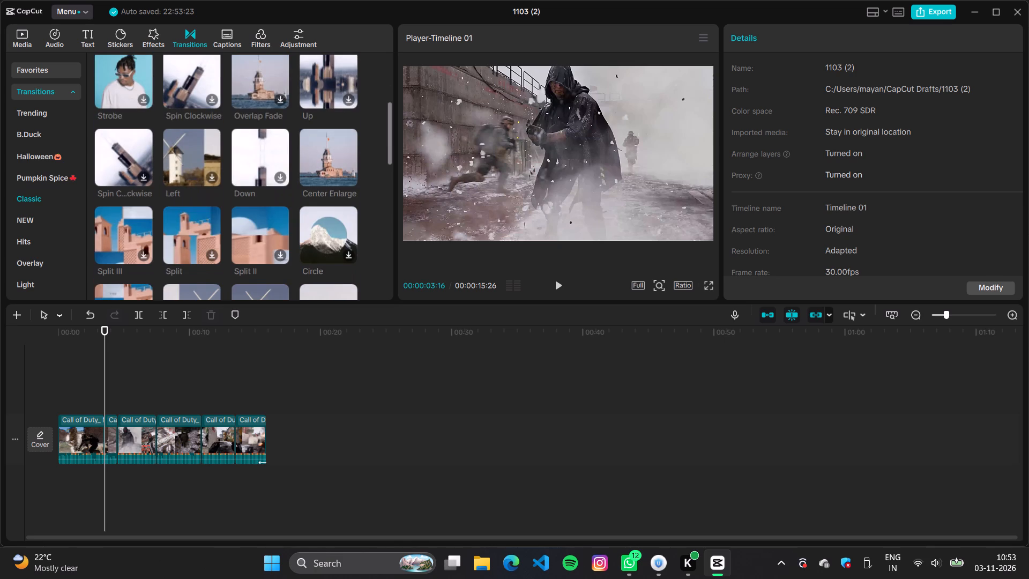
{"action": "left_click", "coordinate": [48, 117]}
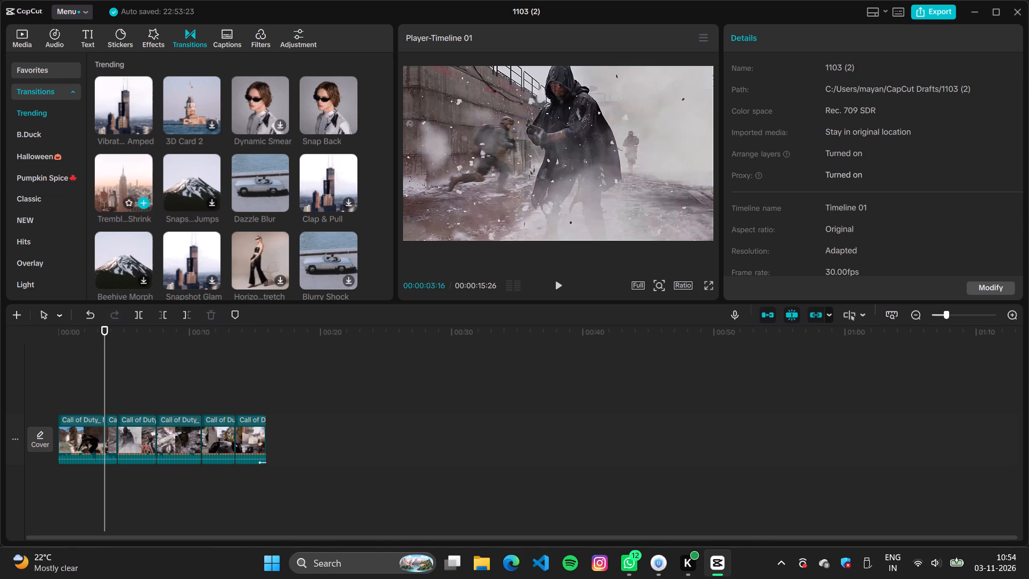
{"action": "left_click", "coordinate": [140, 197]}
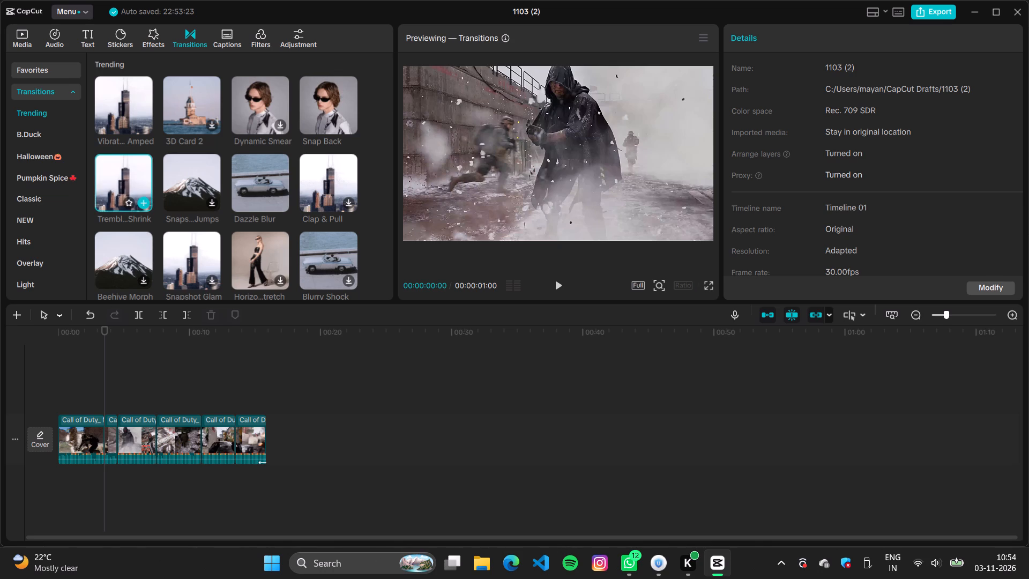
{"action": "left_click", "coordinate": [144, 202]}
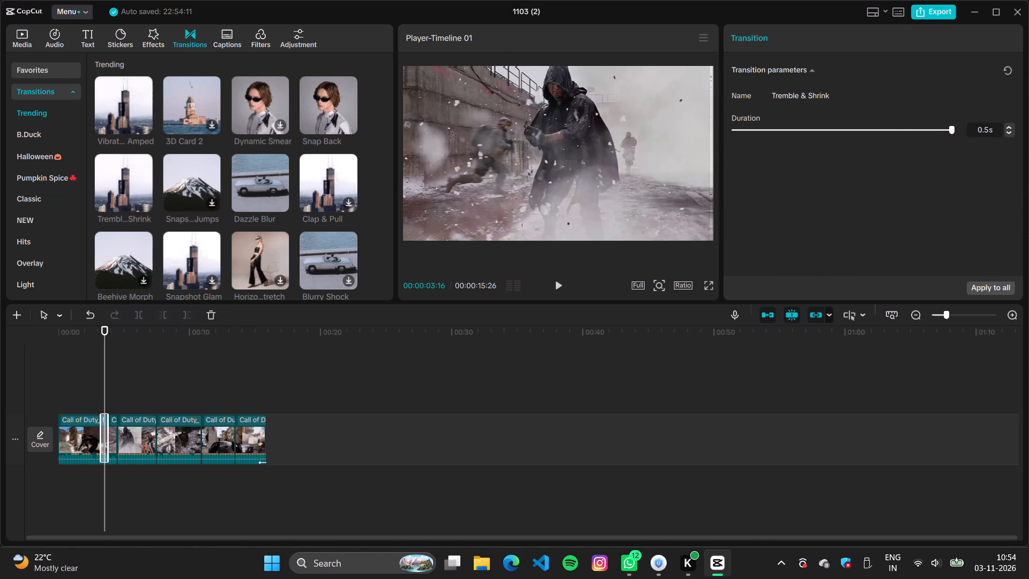
Add the Tremble & Shrink transition at the remaining cuts, at 00:00:04:16, 00:00:07:15, 00:00:10:28 and 00:00:13:15.
{"action": "left_click", "coordinate": [117, 370]}
{"action": "left_click", "coordinate": [145, 205]}
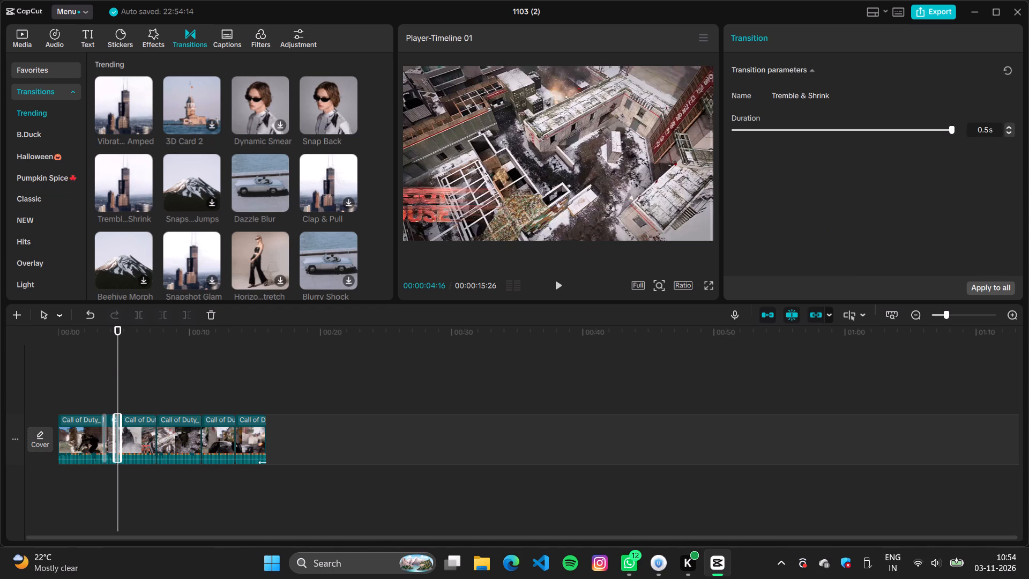
{"action": "left_click", "coordinate": [155, 380]}
{"action": "left_click", "coordinate": [144, 198]}
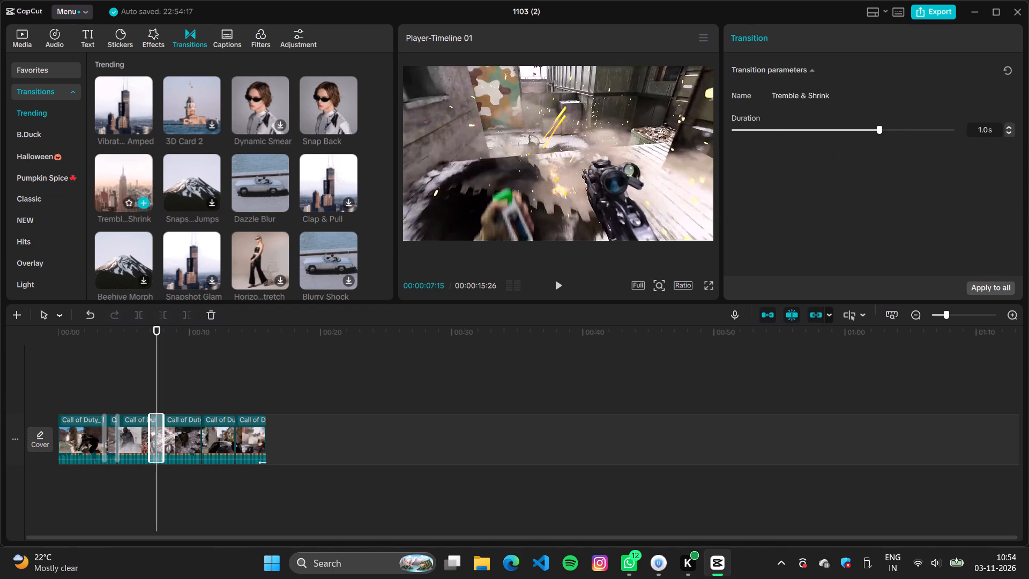
{"action": "left_click", "coordinate": [202, 375]}
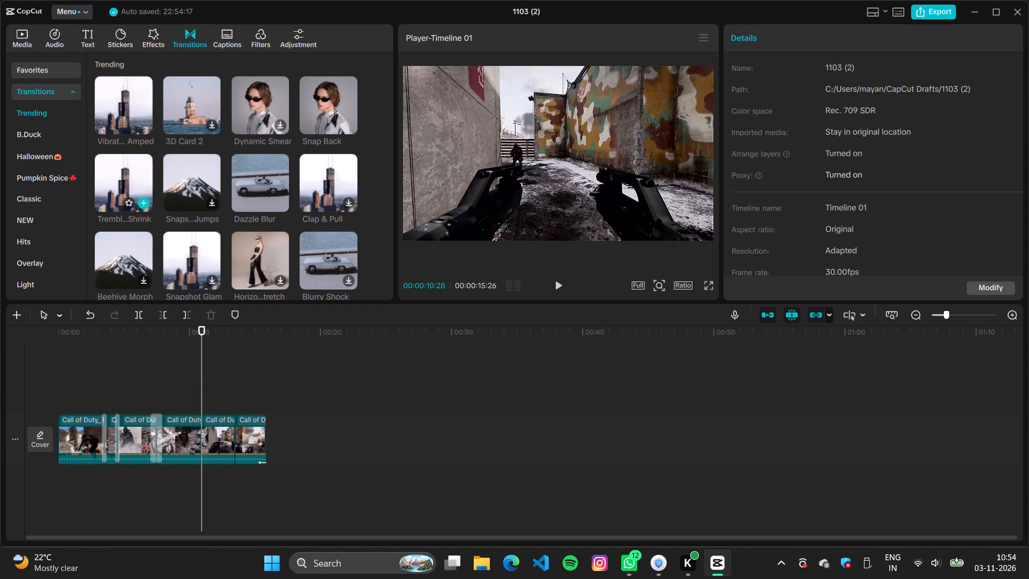
{"action": "left_click", "coordinate": [146, 201]}
{"action": "left_click", "coordinate": [234, 376]}
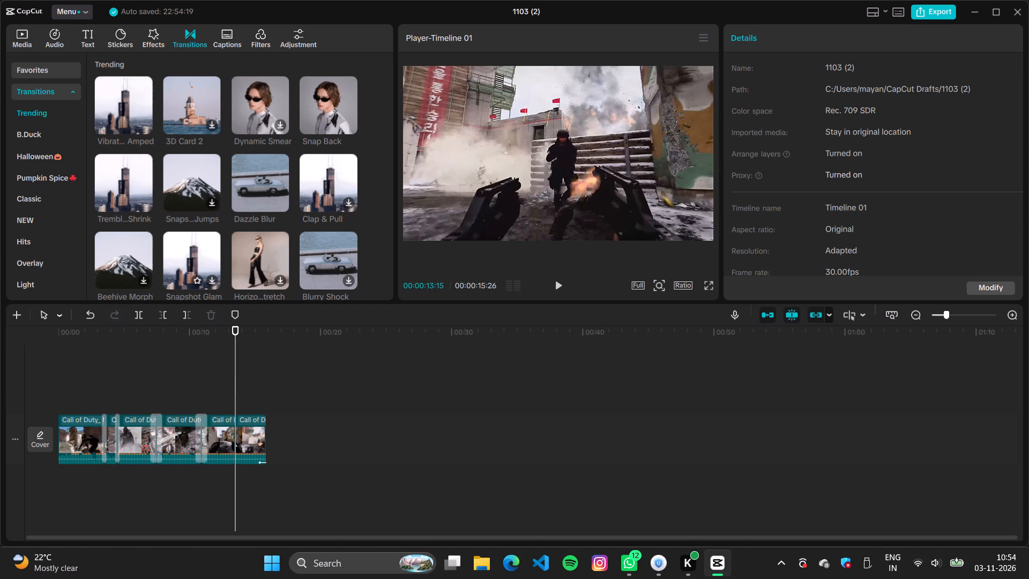
{"action": "left_click", "coordinate": [143, 201]}
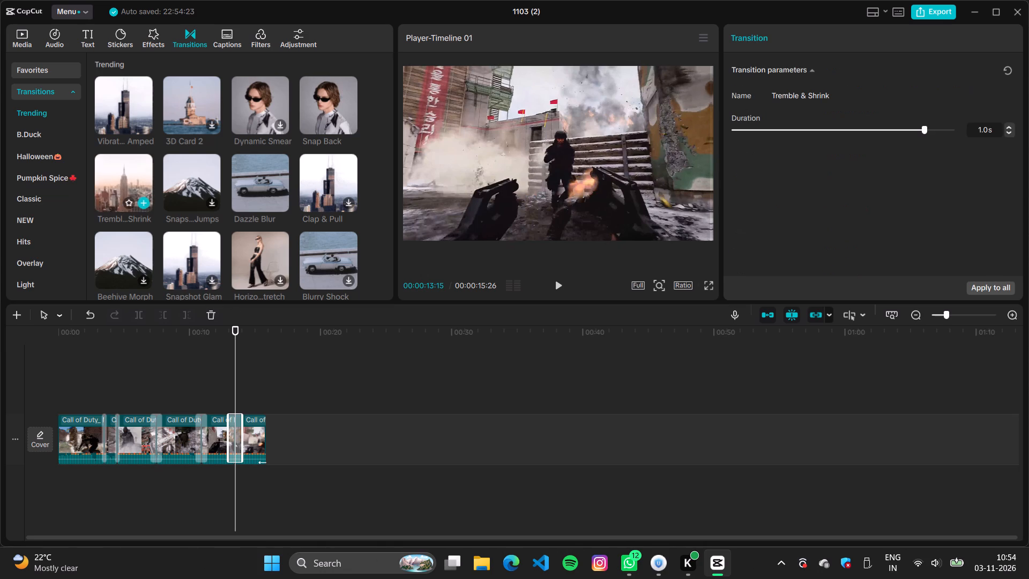
Play back the end of the timeline to check the last transition and the closing animation.
{"action": "left_click", "coordinate": [94, 384]}
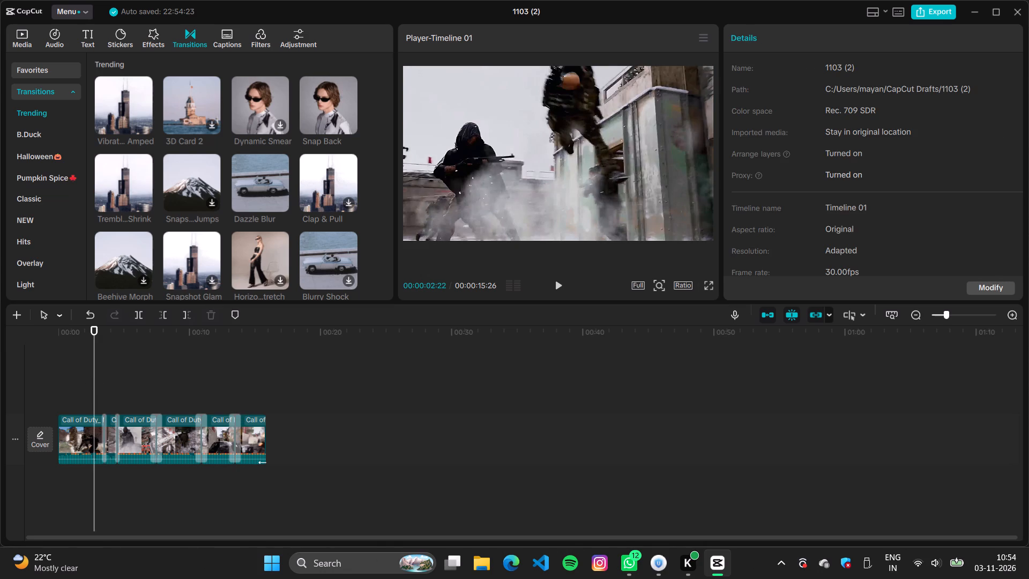
{"action": "left_click", "coordinate": [227, 382]}
{"action": "key", "text": "space"}
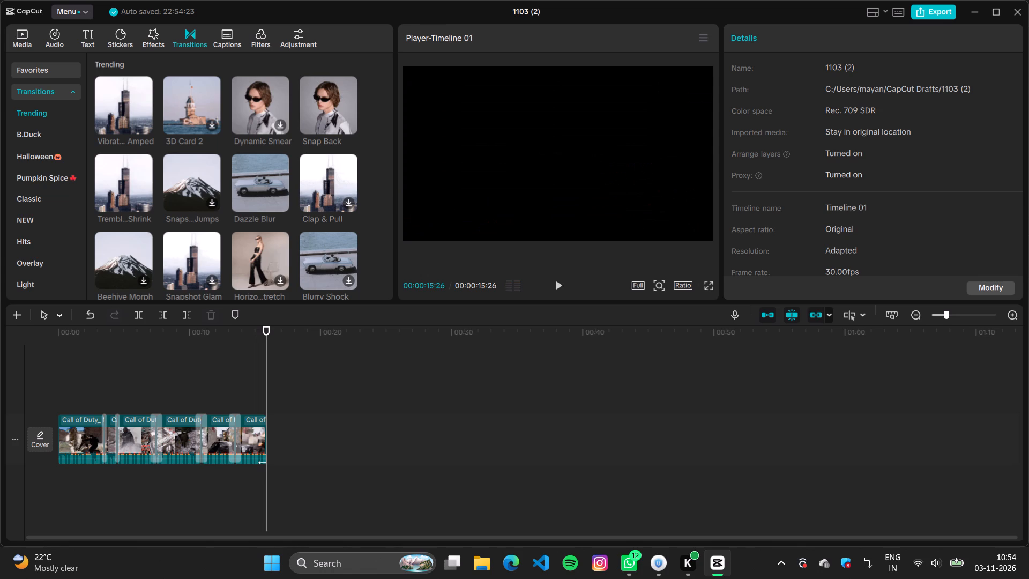
Export the finished timeline to the Downloads folder as 1103 (2)(4), a 4K H.264 mp4 at 30fps, without sharing it.
{"action": "left_click_drag", "start_coordinate": [91, 378], "coordinate": [277, 443]}
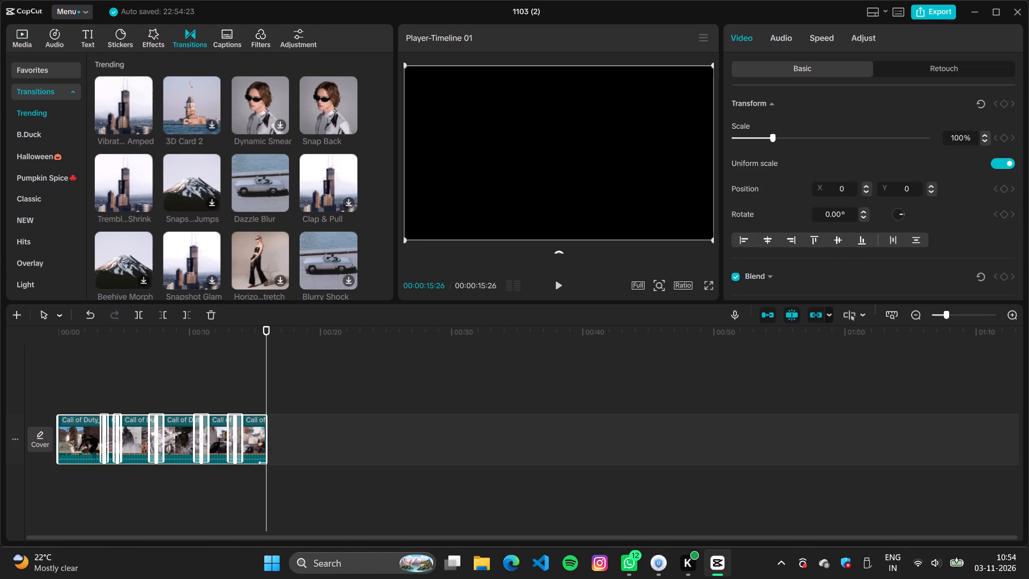
{"action": "left_click", "coordinate": [929, 8]}
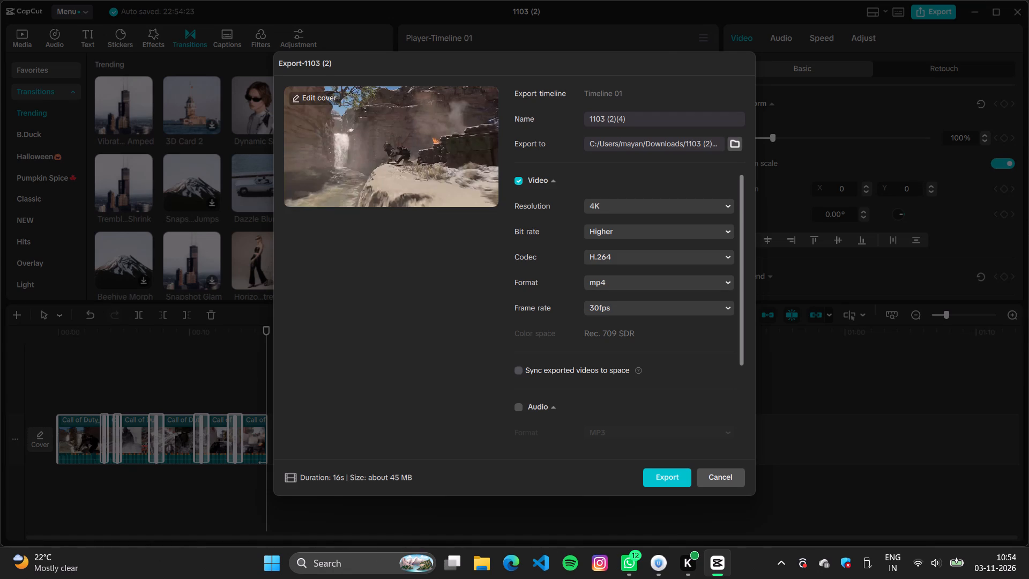
{"action": "left_click", "coordinate": [677, 480]}
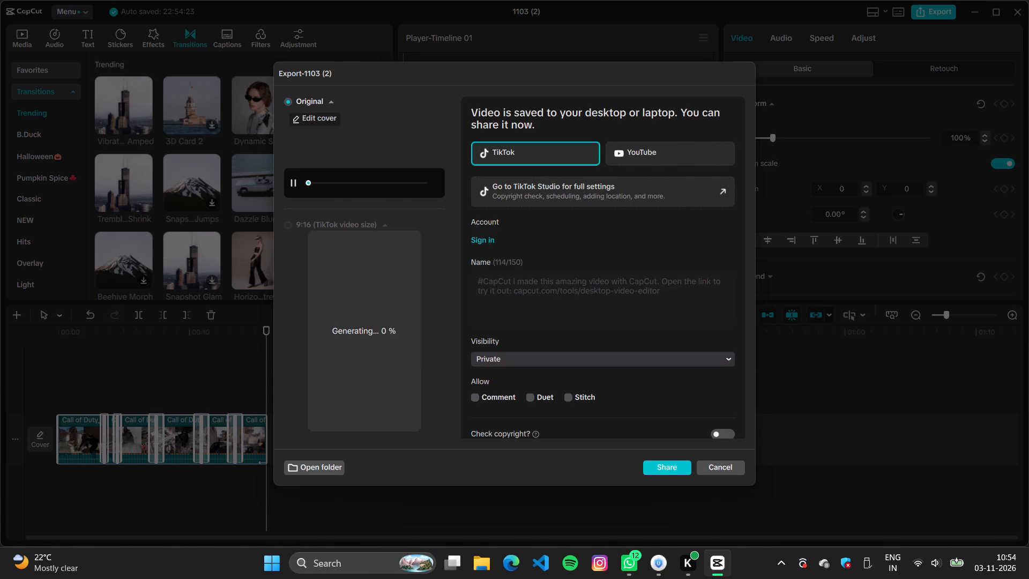
{"action": "left_click", "coordinate": [751, 463]}
{"action": "left_click", "coordinate": [710, 465]}
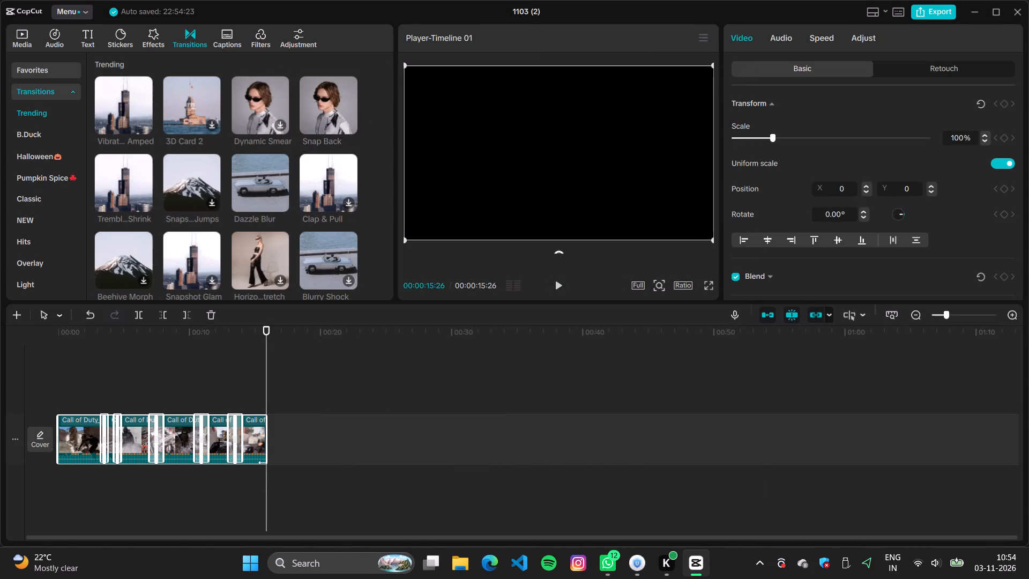
Delete all the selected clips and transitions from the timeline.
{"action": "key", "text": "BackSpace"}
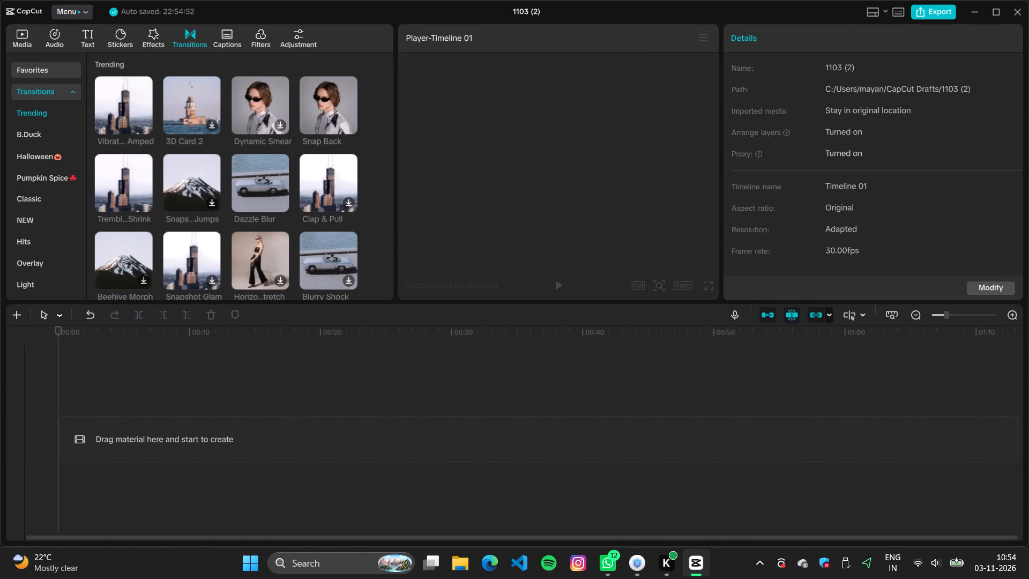
Import the exported video 1103 (2)(4) from Downloads and add it to the empty timeline.
{"action": "left_click", "coordinate": [16, 40]}
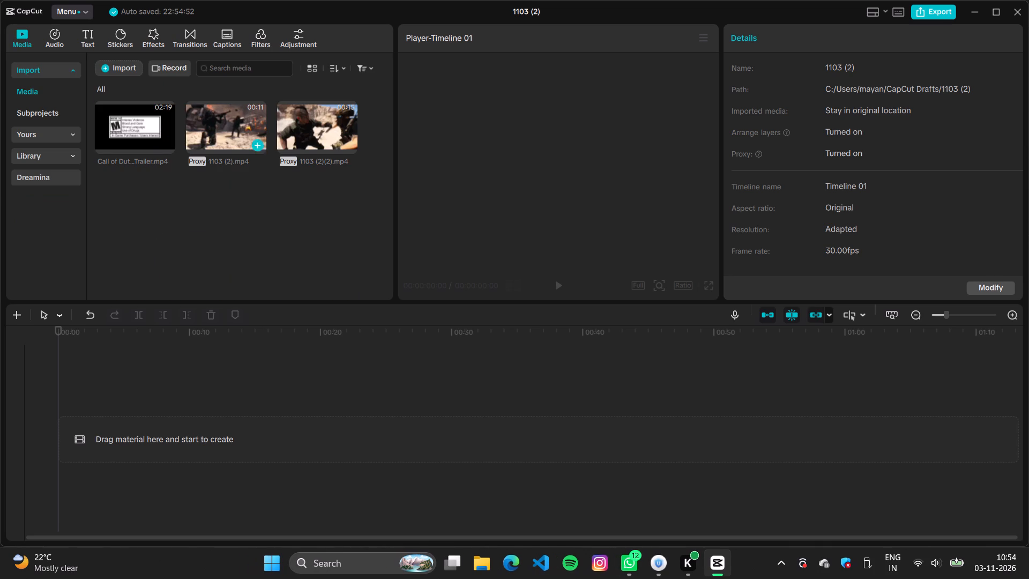
{"action": "left_click", "coordinate": [111, 68]}
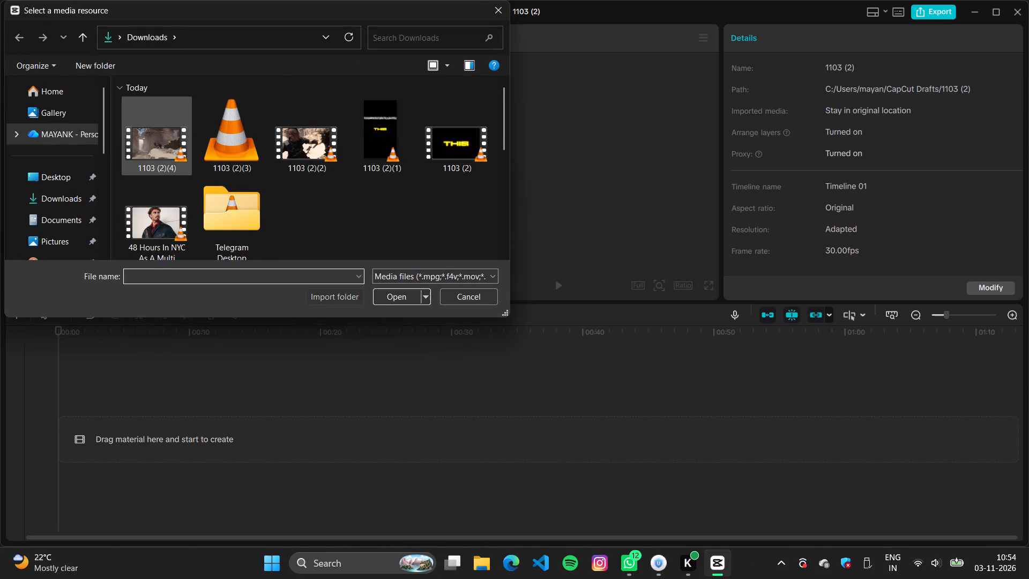
{"action": "left_click", "coordinate": [185, 142]}
{"action": "left_click", "coordinate": [392, 289]}
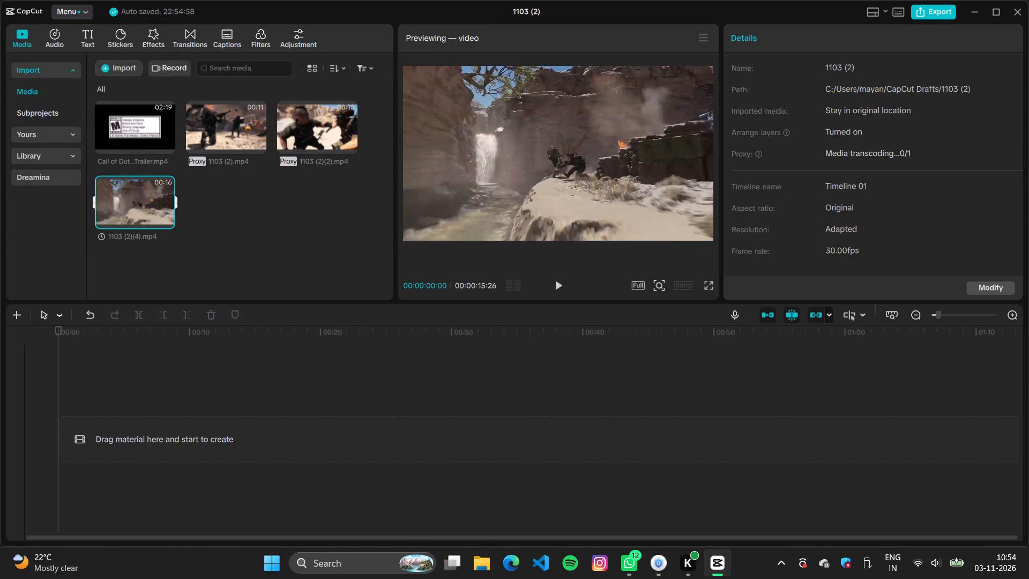
{"action": "left_click", "coordinate": [166, 217]}
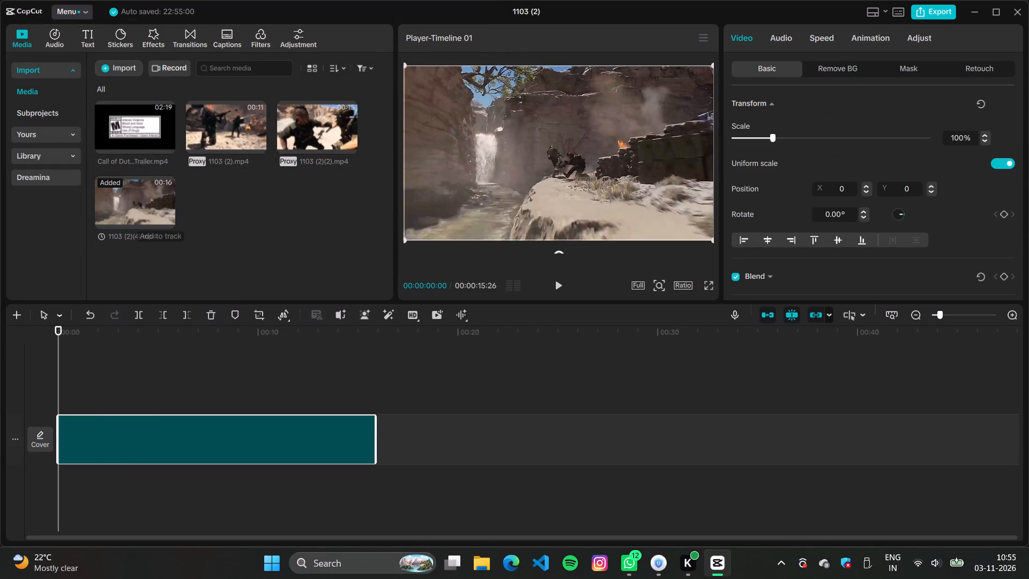
Change the project's aspect ratio to 9:16.
{"action": "left_click", "coordinate": [688, 285]}
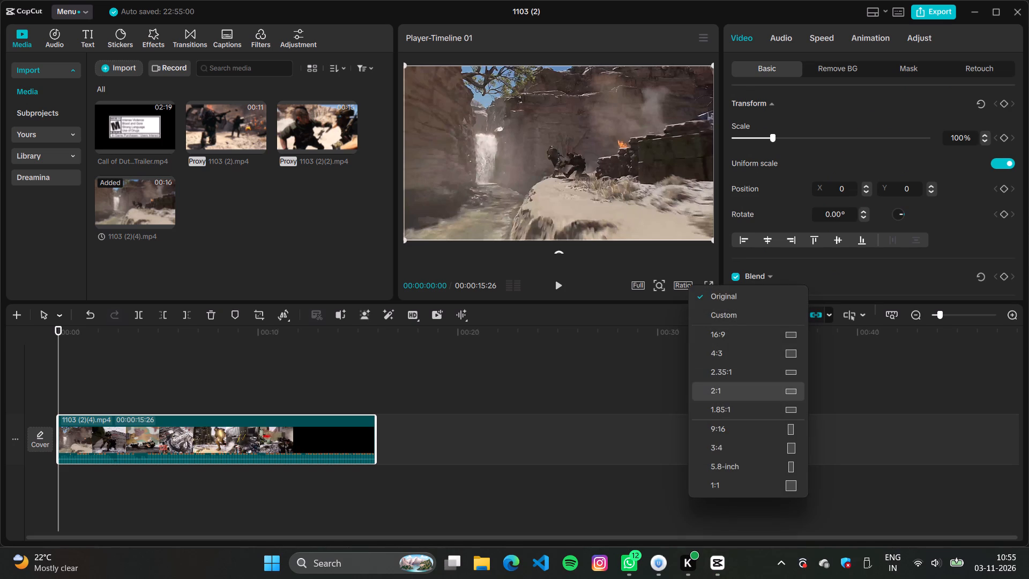
{"action": "left_click", "coordinate": [728, 428]}
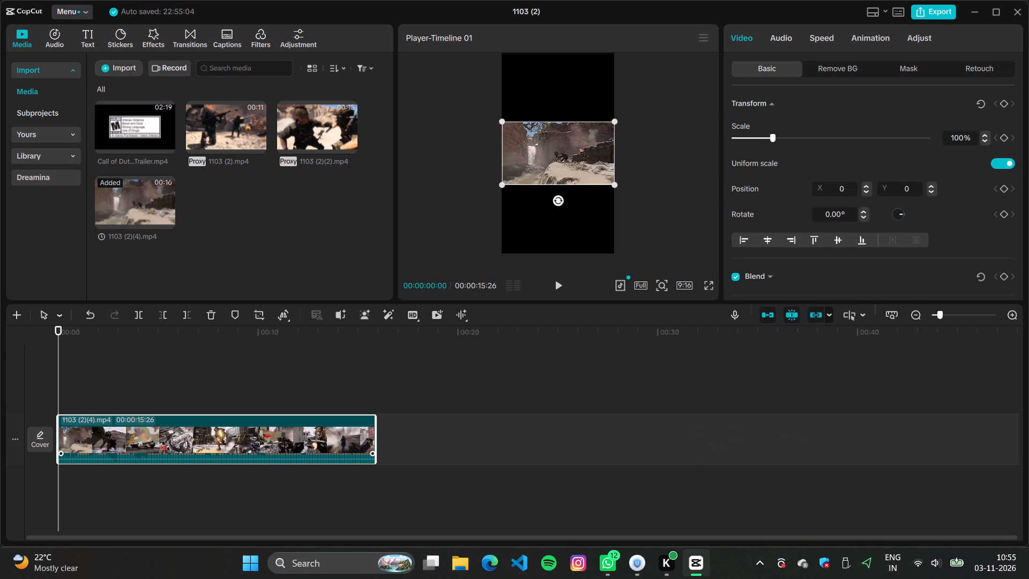
Paste the copied caption text above the video at the timeline start and extend it to the clip's full length.
{"action": "key", "text": "ctrl+v"}
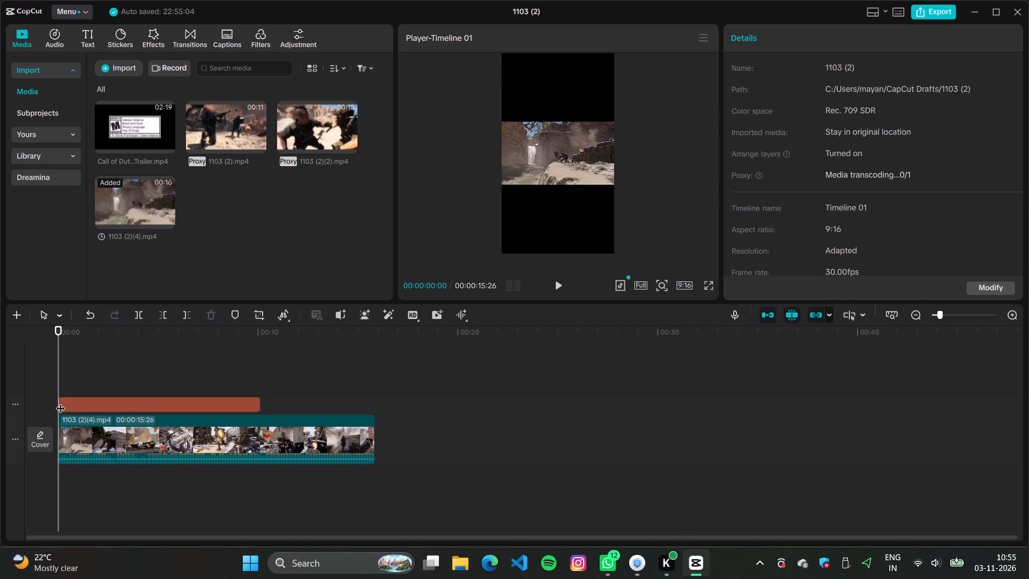
{"action": "left_click_drag", "start_coordinate": [262, 403], "coordinate": [358, 409]}
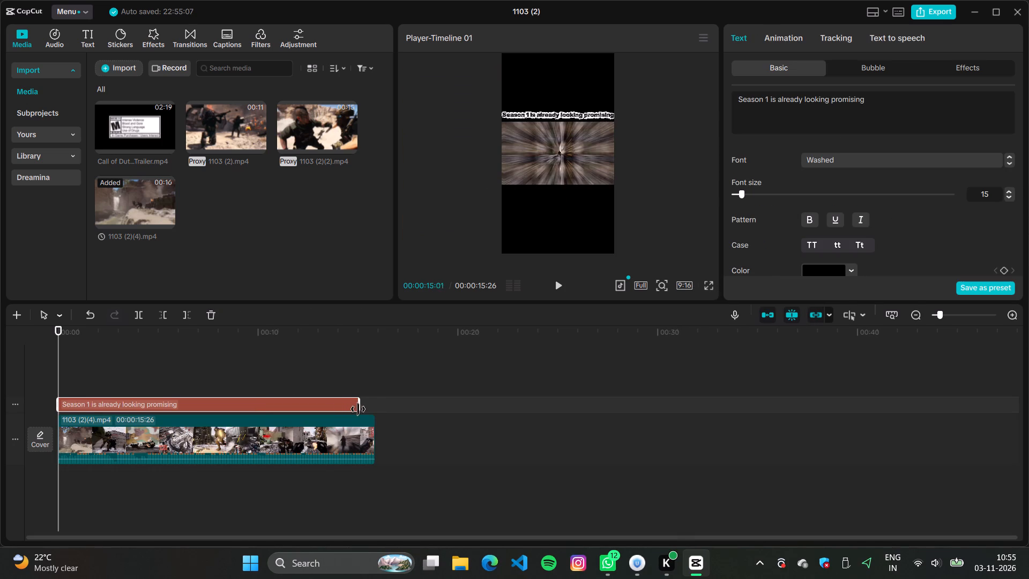
{"action": "left_click_drag", "start_coordinate": [358, 409], "coordinate": [371, 408]}
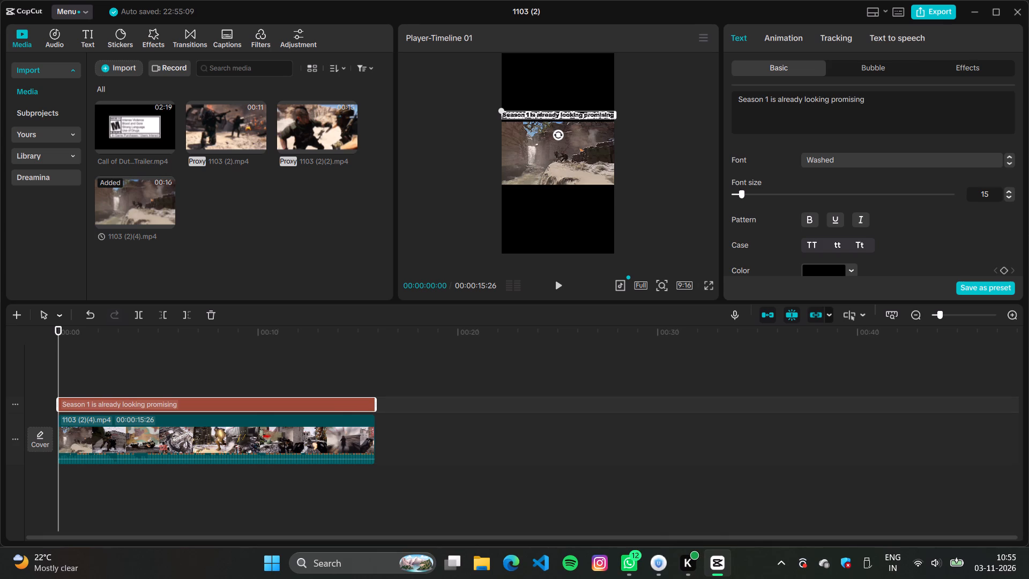
Clear the pasted caption's existing wording, "Season 1 is already looking promising".
{"action": "left_click_drag", "start_coordinate": [871, 96], "coordinate": [715, 93]}
{"action": "key", "text": "BackSpace"}
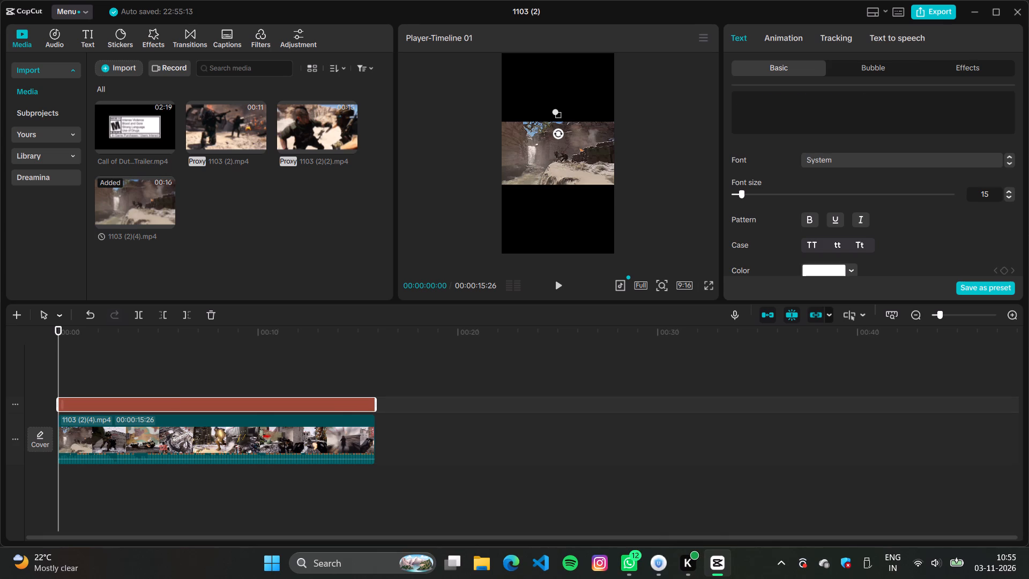
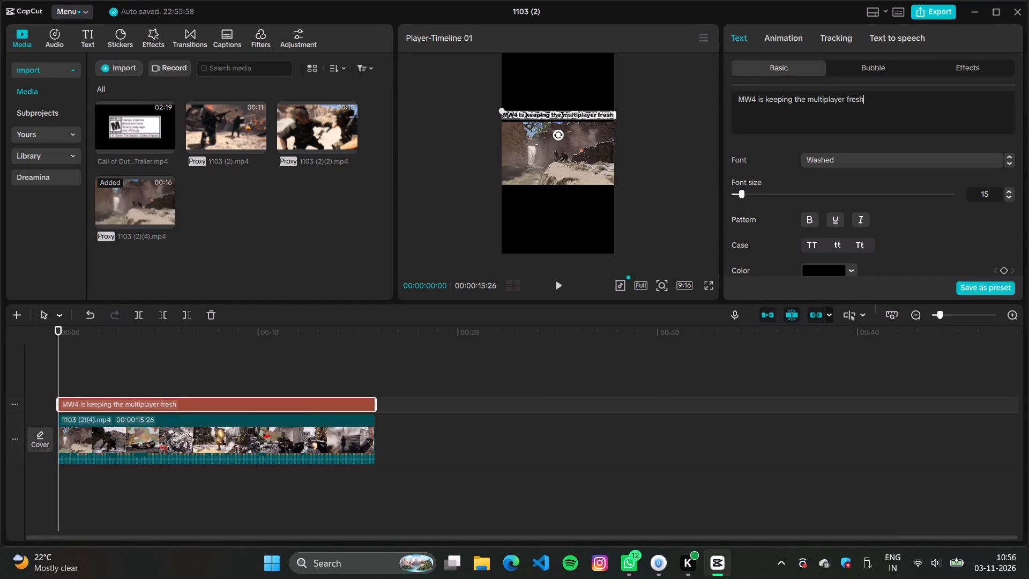
Shrink the caption slightly so it fits within the width of the vertical frame.
{"action": "left_click_drag", "start_coordinate": [501, 110], "coordinate": [508, 113]}
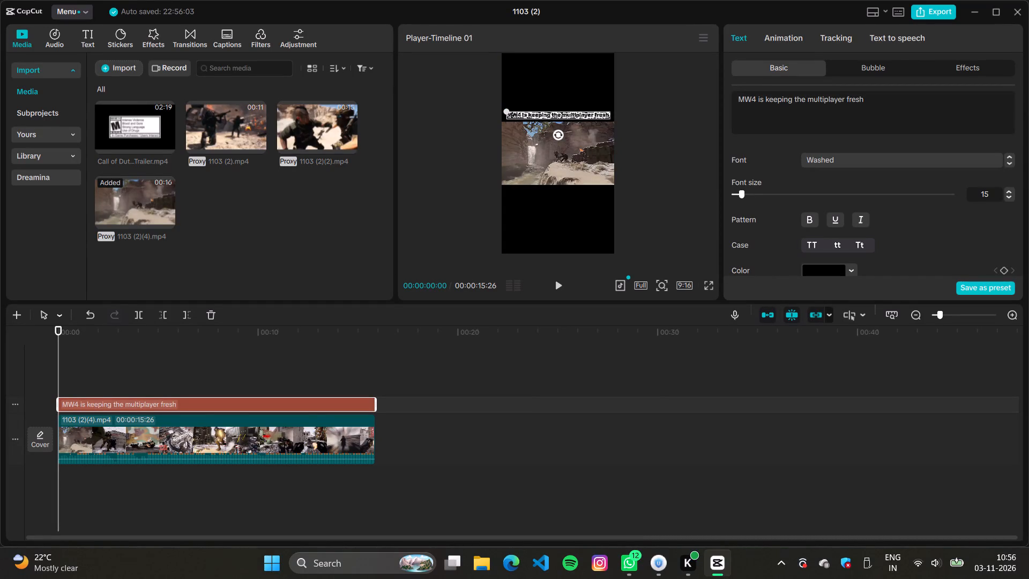
{"action": "left_click", "coordinate": [717, 212]}
Add a rectangle mask to the video clip and stretch it over the footage to about 3525 by 2323.
{"action": "left_click", "coordinate": [321, 439]}
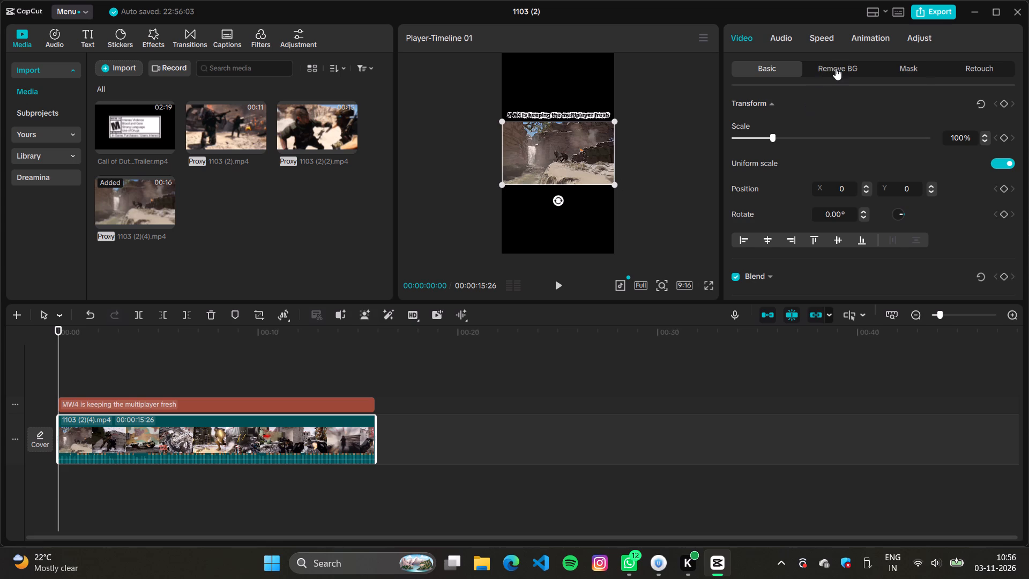
{"action": "left_click", "coordinate": [920, 69]}
{"action": "left_click", "coordinate": [764, 125]}
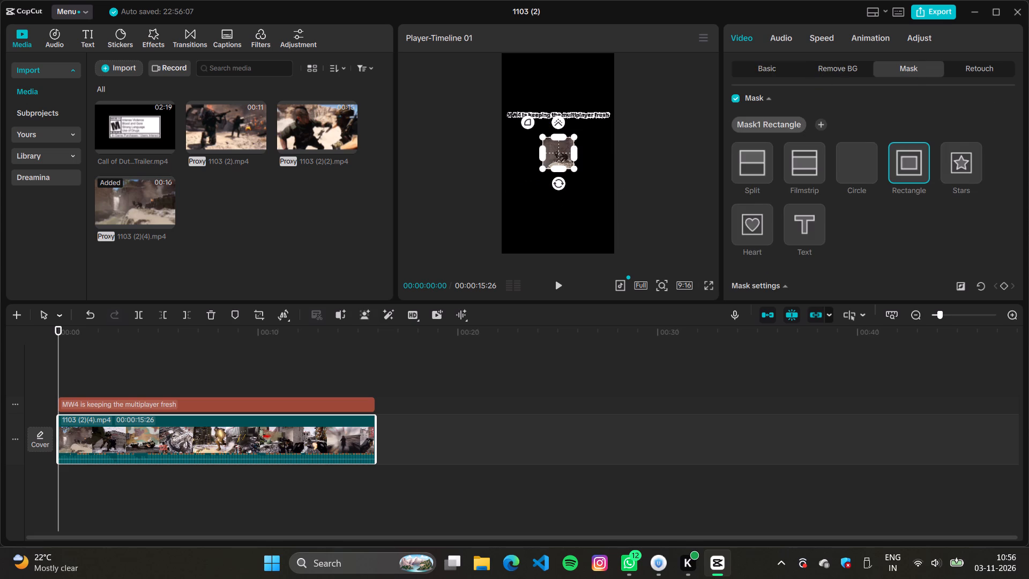
{"action": "scroll", "coordinate": [844, 218], "scroll_direction": "down", "scroll_amount": 5}
{"action": "scroll", "coordinate": [841, 217], "scroll_direction": "up", "scroll_amount": 4}
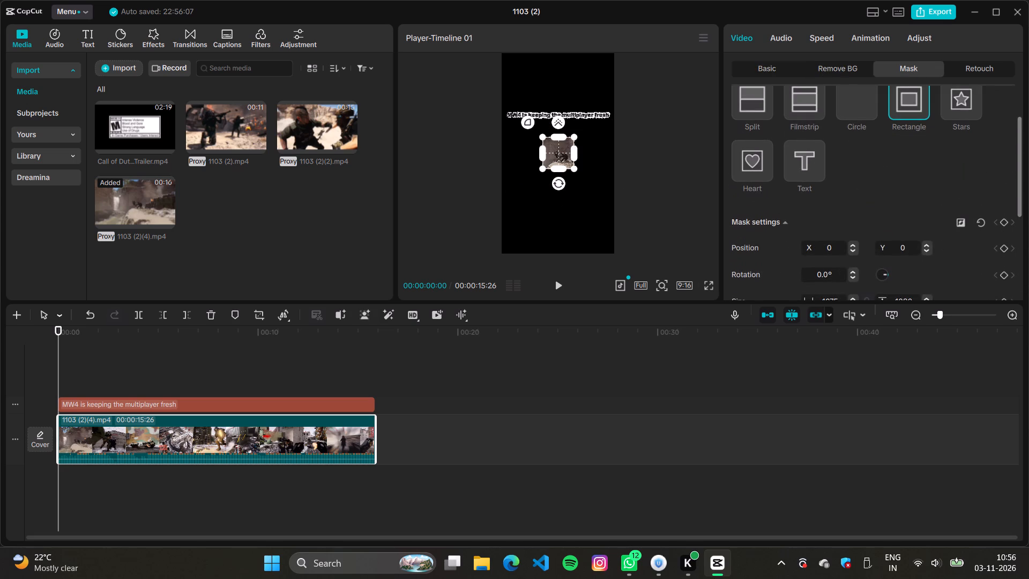
{"action": "left_click_drag", "start_coordinate": [545, 155], "coordinate": [506, 161]}
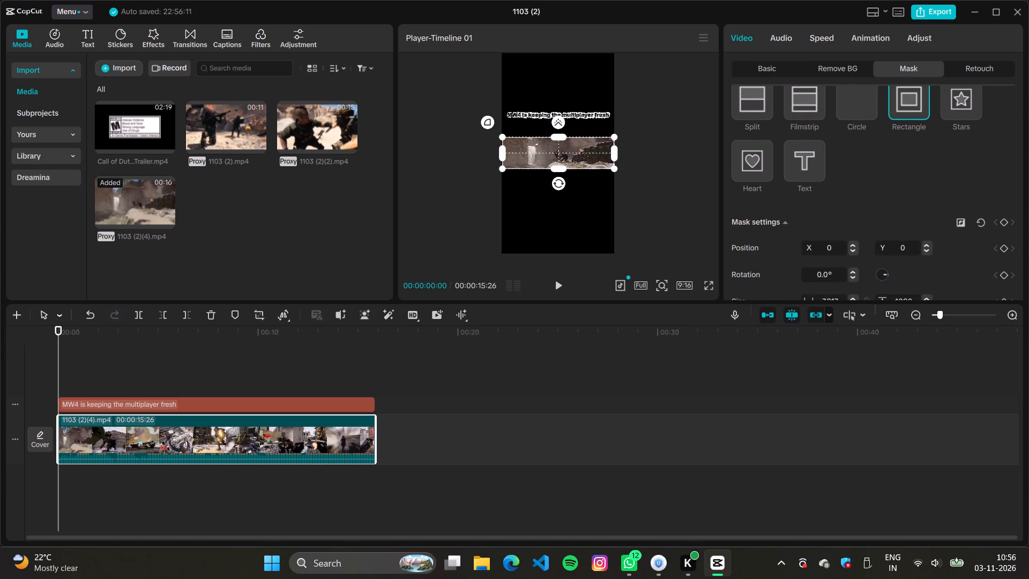
{"action": "left_click_drag", "start_coordinate": [560, 135], "coordinate": [560, 114]}
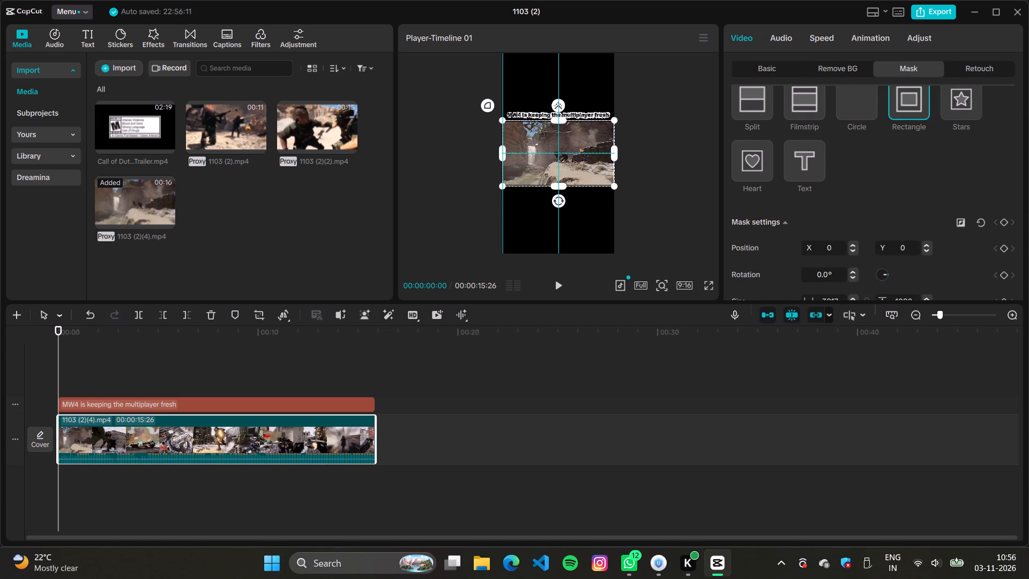
{"action": "left_click_drag", "start_coordinate": [560, 114], "coordinate": [560, 116]}
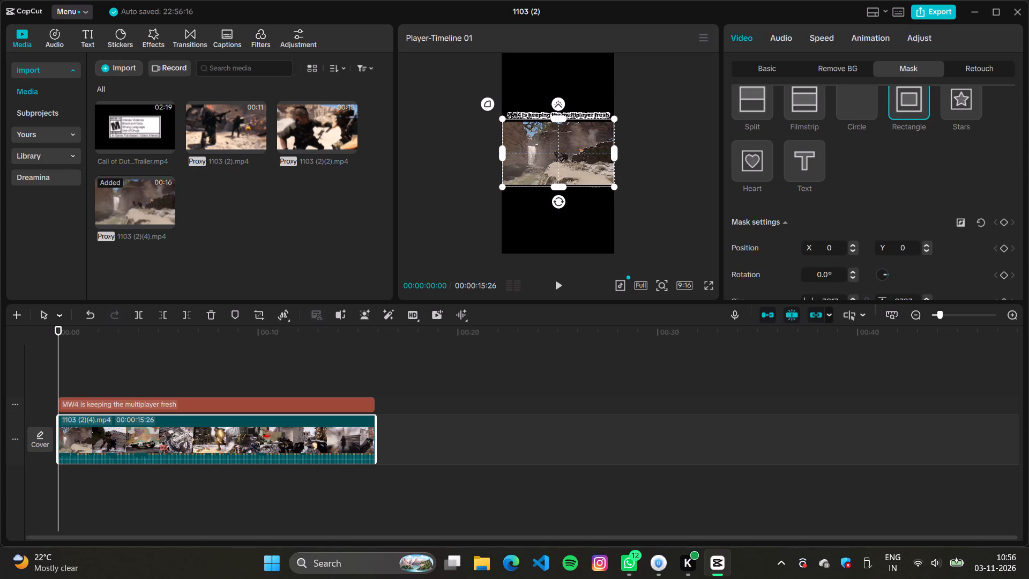
{"action": "left_click", "coordinate": [501, 154]}
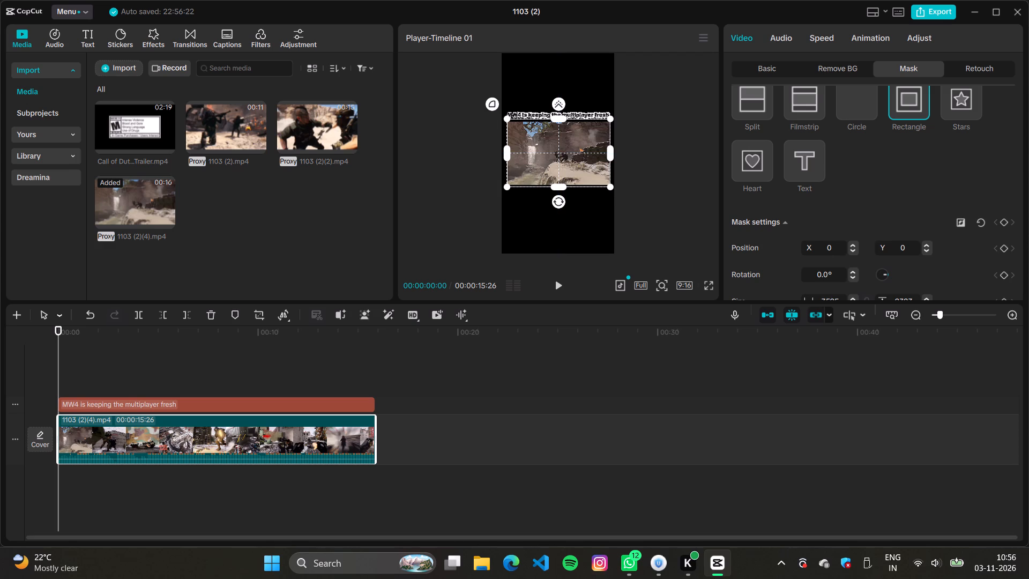
Set the rectangle mask's feather to 13 and its round corners to 37.
{"action": "scroll", "coordinate": [855, 240], "scroll_direction": "down", "scroll_amount": 6}
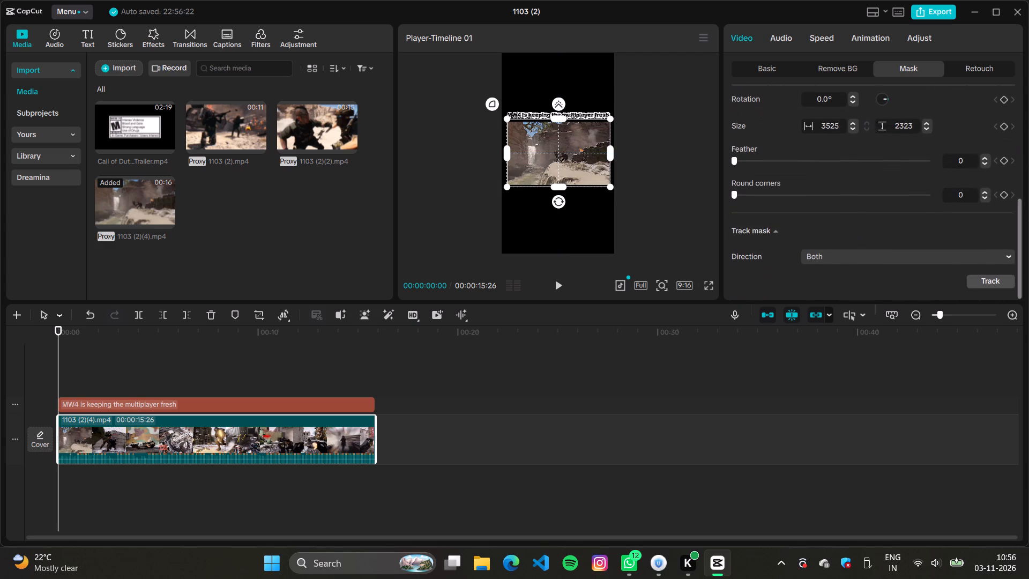
{"action": "left_click", "coordinate": [759, 167]}
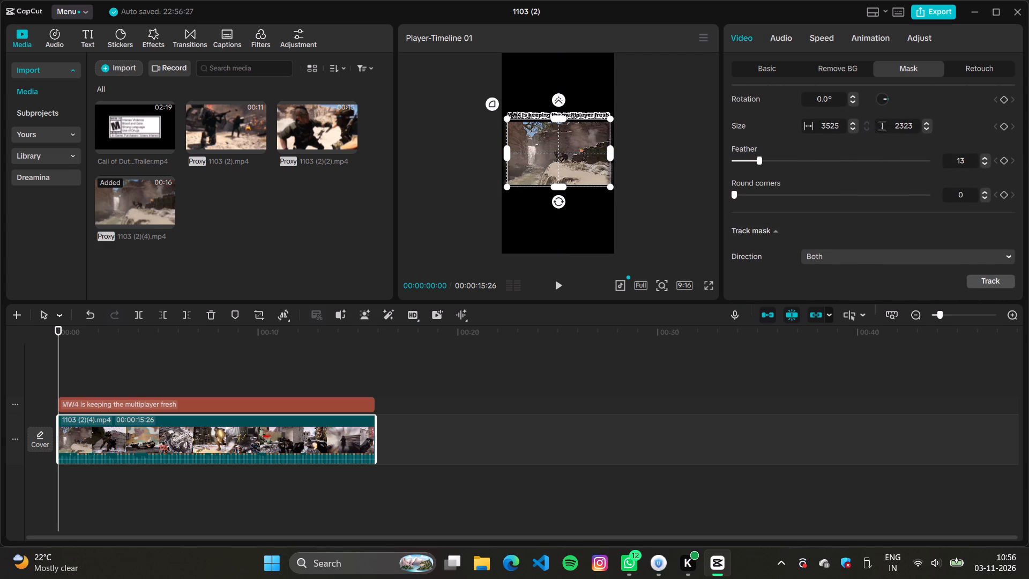
{"action": "left_click", "coordinate": [789, 193]}
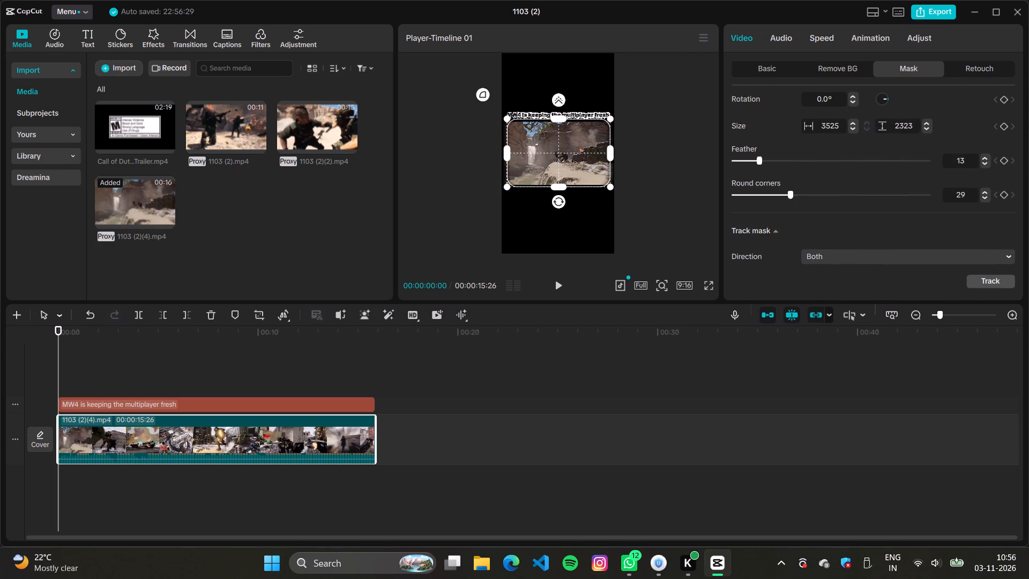
{"action": "left_click", "coordinate": [789, 193]}
{"action": "left_click", "coordinate": [806, 192]}
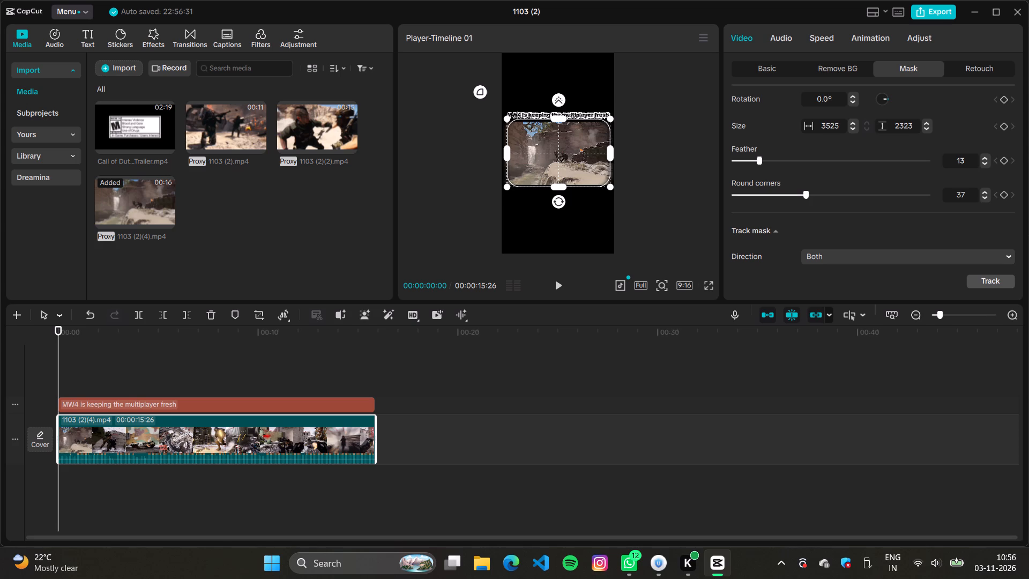
Widen the rectangle mask to about 3817 so it spans the full width of the frame.
{"action": "left_click_drag", "start_coordinate": [506, 150], "coordinate": [505, 157]}
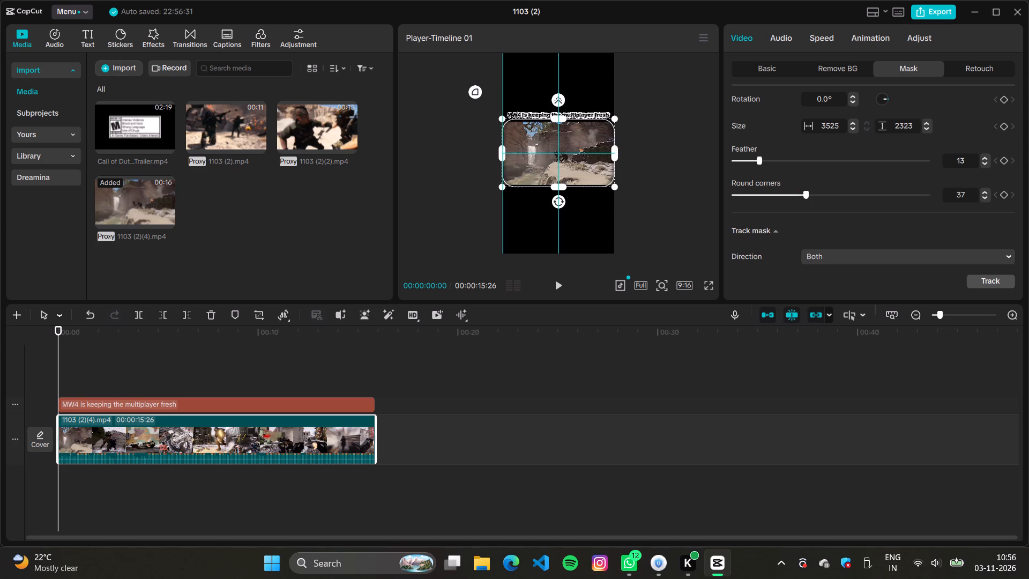
{"action": "left_click_drag", "start_coordinate": [505, 157], "coordinate": [506, 158]}
{"action": "left_click_drag", "start_coordinate": [506, 158], "coordinate": [506, 155]}
{"action": "key", "text": "Left"}
{"action": "key", "text": "Left"}
{"action": "key", "text": "Left"}
{"action": "key", "text": "Left"}
{"action": "key", "text": "Left"}
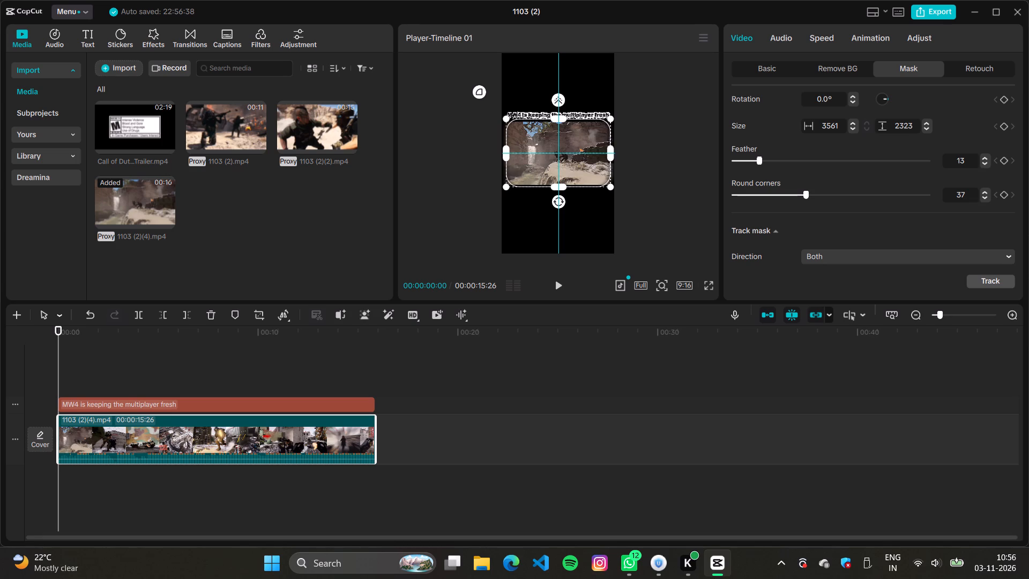
{"action": "left_click_drag", "start_coordinate": [506, 155], "coordinate": [502, 151]}
{"action": "left_click", "coordinate": [653, 183]}
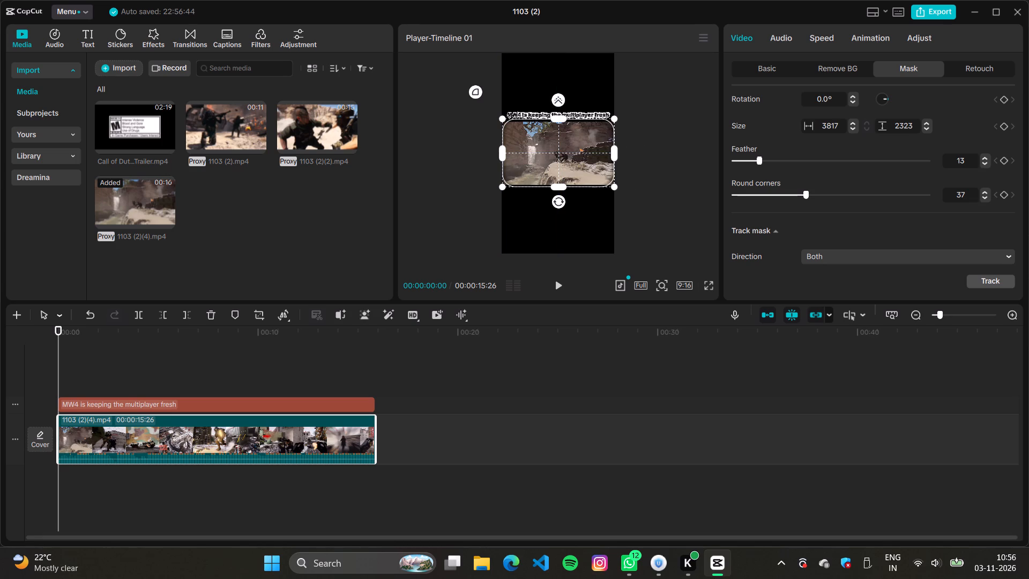
{"action": "left_click", "coordinate": [451, 214]}
{"action": "left_click", "coordinate": [555, 225]}
{"action": "left_click", "coordinate": [531, 233]}
{"action": "left_click", "coordinate": [438, 177]}
Play back the masked clip and reduce the rectangle mask's feather to 9.
{"action": "left_click", "coordinate": [352, 377]}
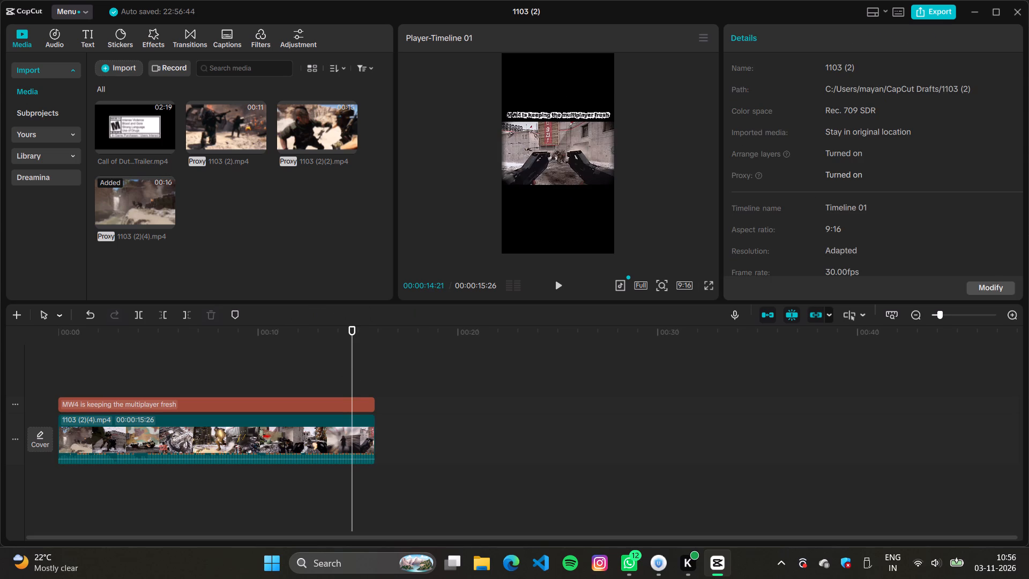
{"action": "key", "text": "space"}
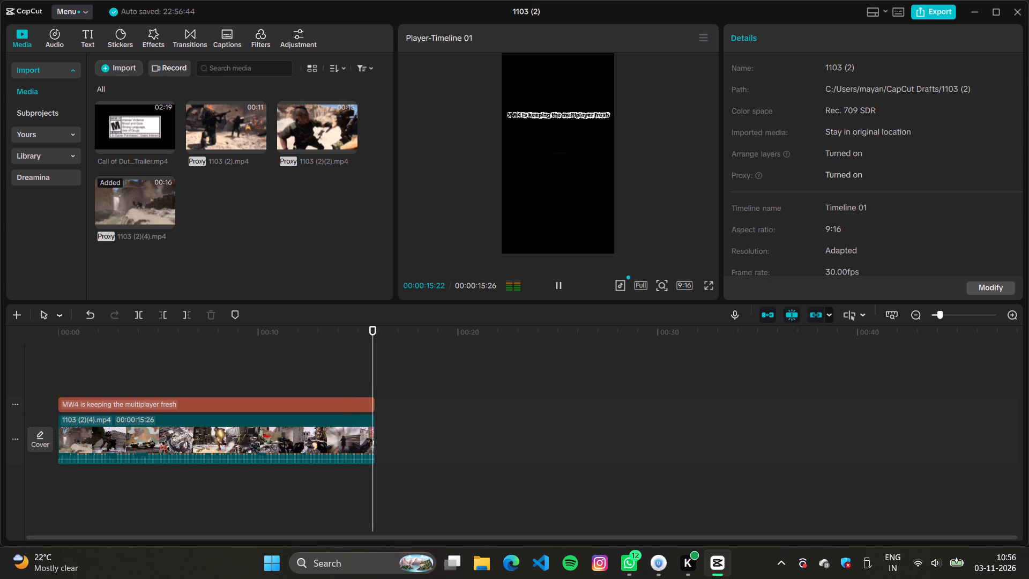
{"action": "key", "text": "space"}
{"action": "left_click", "coordinate": [247, 433]}
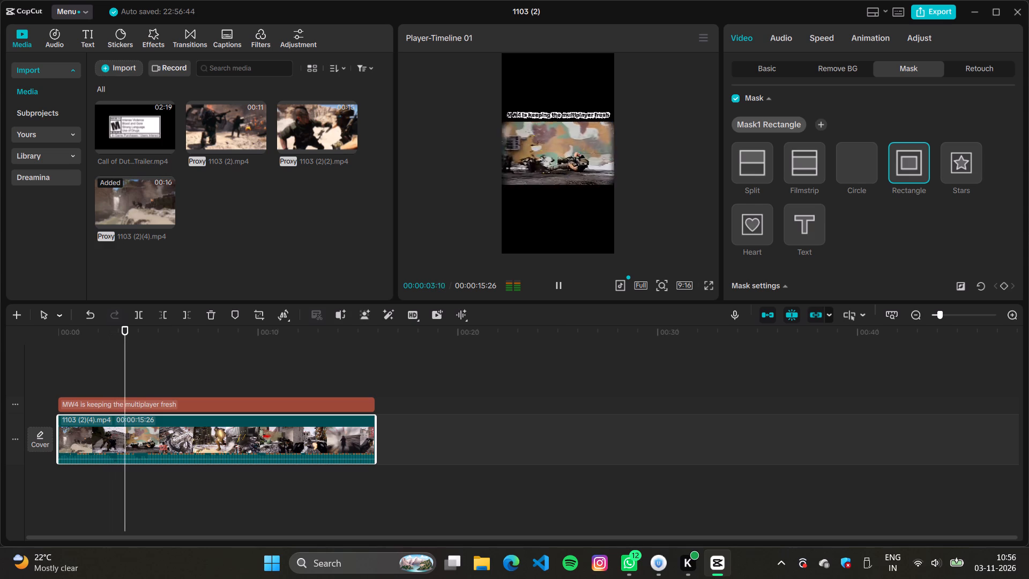
{"action": "scroll", "coordinate": [802, 200], "scroll_direction": "down", "scroll_amount": 6}
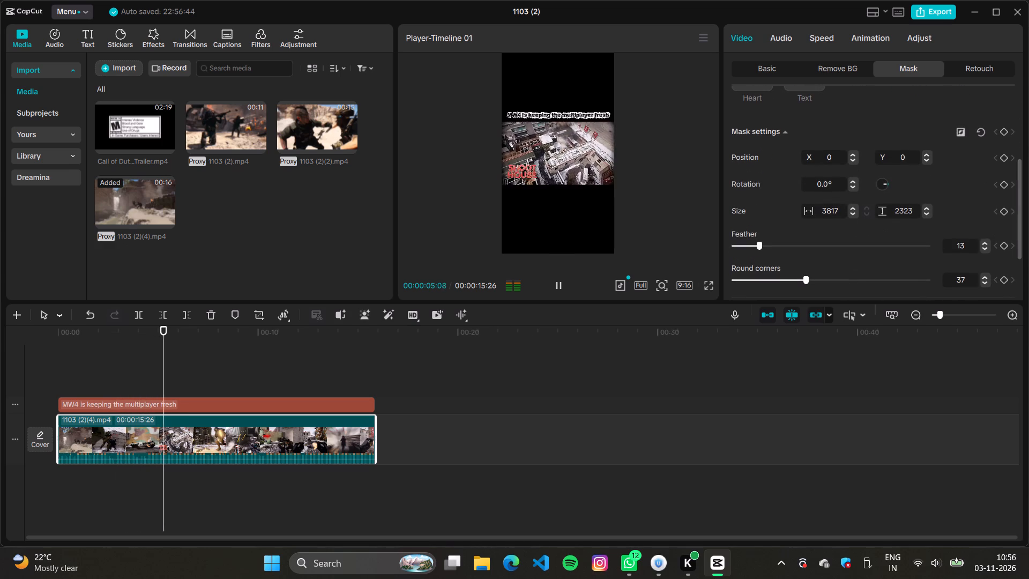
{"action": "left_click", "coordinate": [752, 243]}
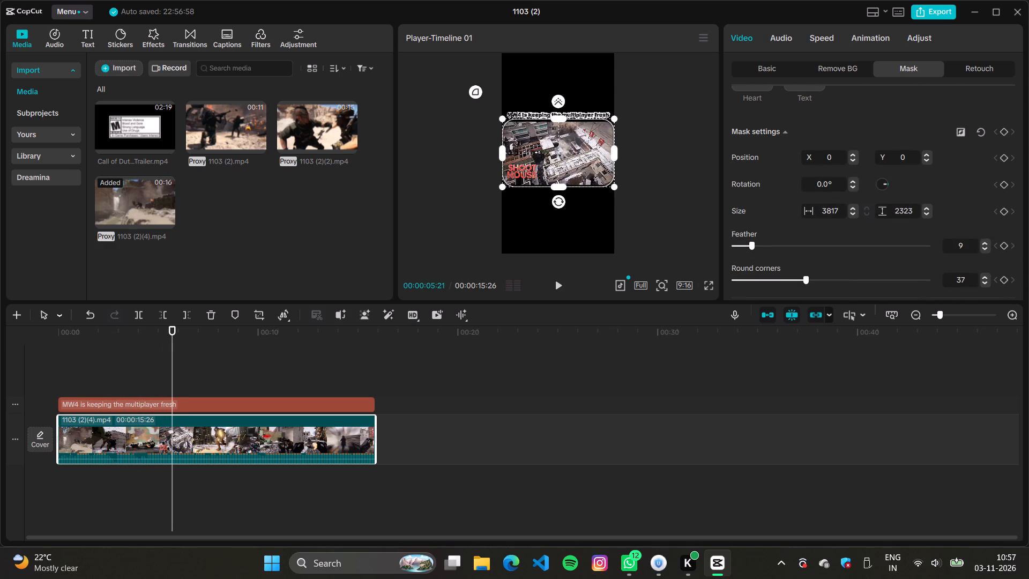
Play back the second half of the short and inspect the mask edges and caption full screen.
{"action": "left_click", "coordinate": [249, 387]}
{"action": "key", "text": "space"}
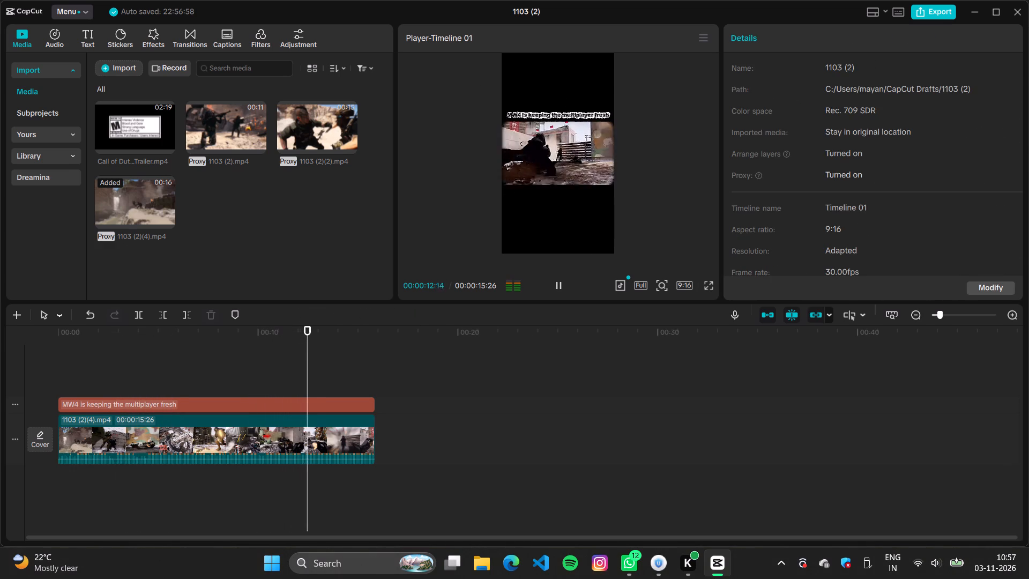
{"action": "key", "text": "space"}
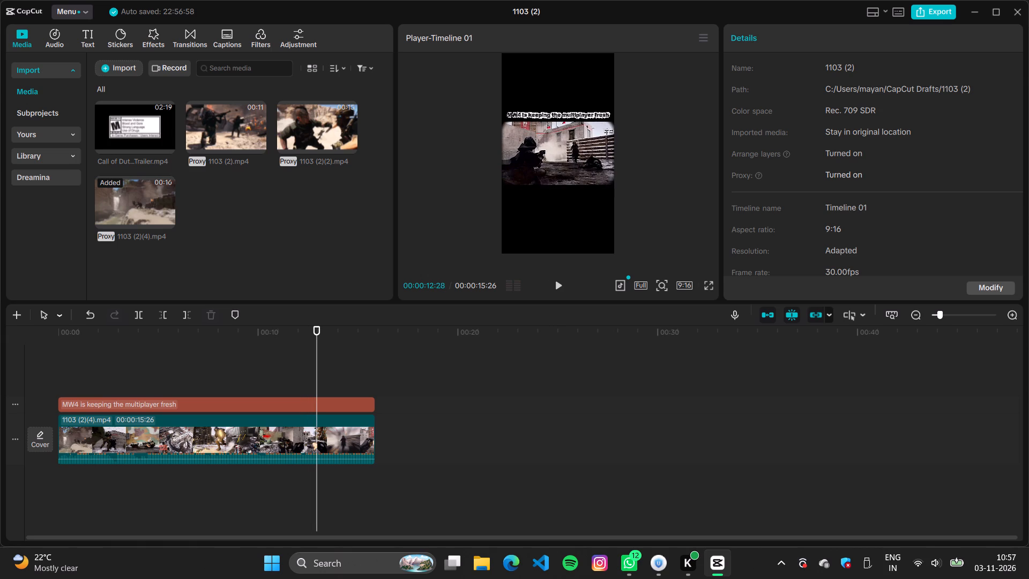
{"action": "left_click", "coordinate": [705, 289]}
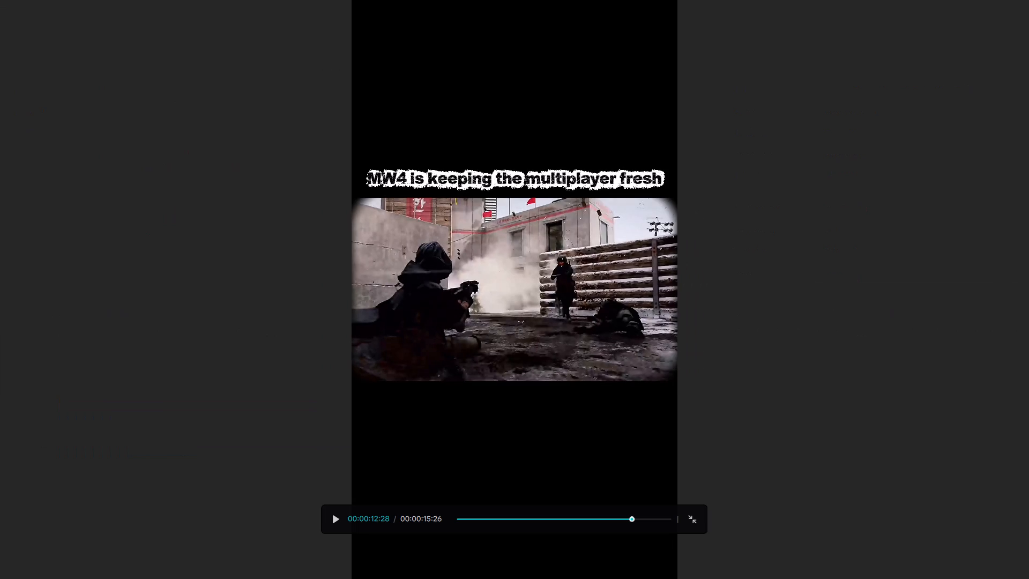
{"action": "left_click", "coordinate": [694, 522]}
Change the caption to all uppercase and shrink it to fit within the frame width.
{"action": "left_click", "coordinate": [340, 404]}
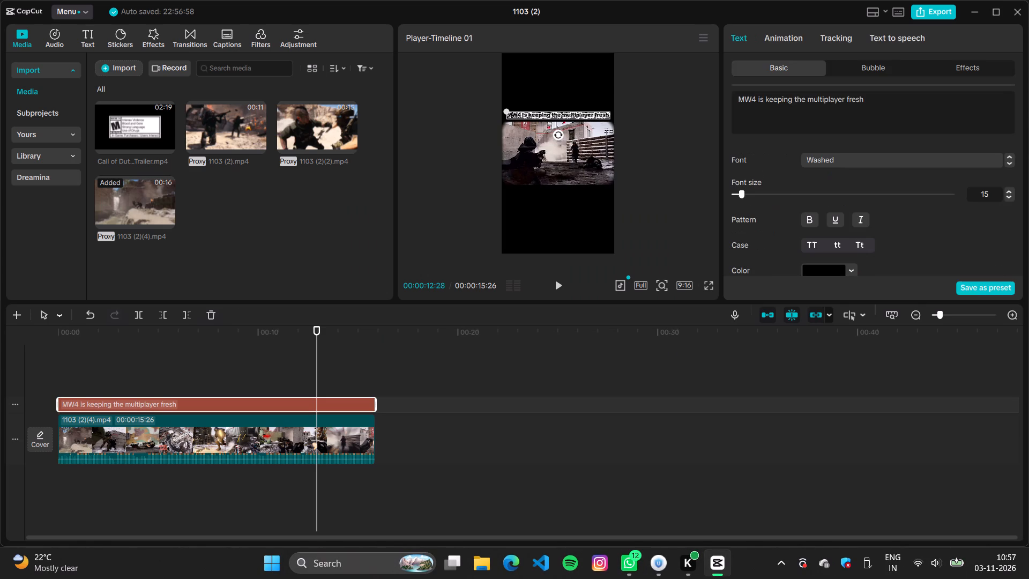
{"action": "left_click", "coordinate": [807, 245]}
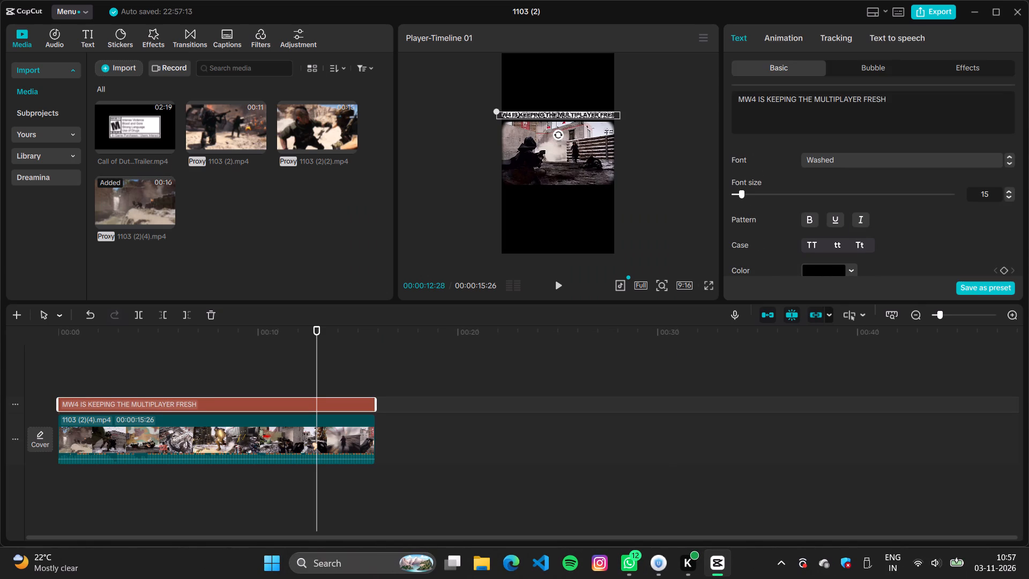
{"action": "left_click_drag", "start_coordinate": [492, 111], "coordinate": [497, 112]}
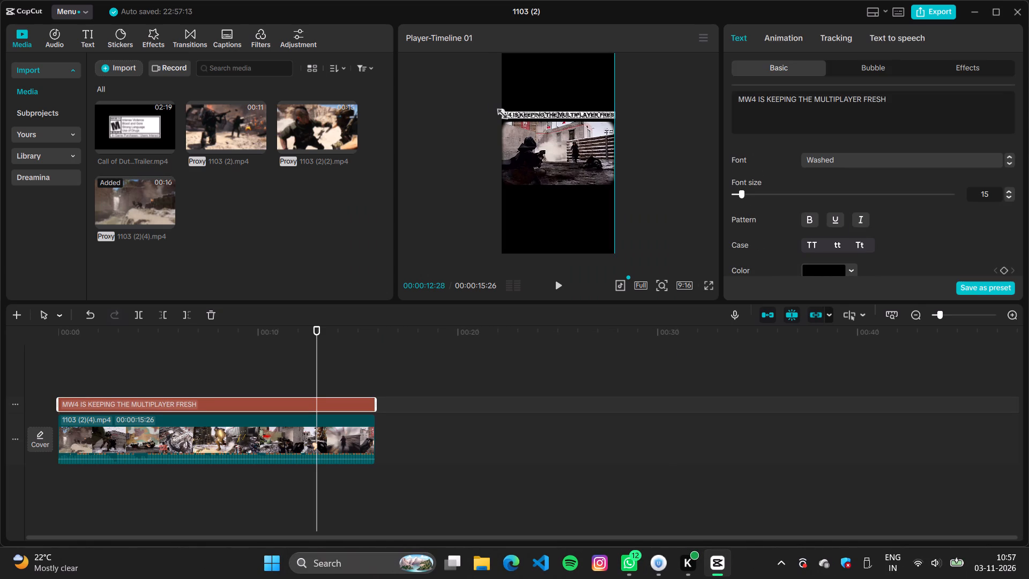
{"action": "left_click_drag", "start_coordinate": [497, 112], "coordinate": [504, 112]}
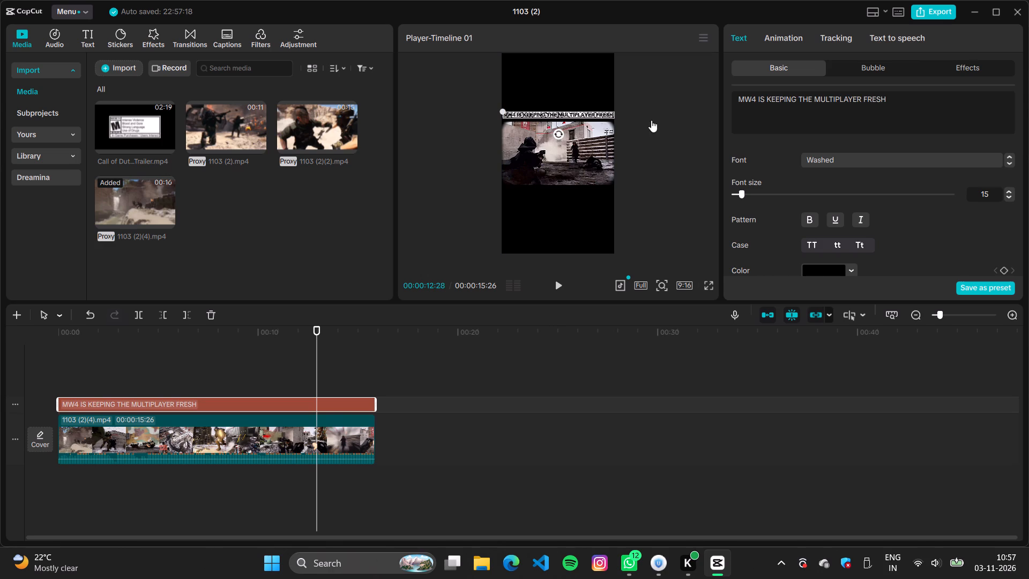
Export the finished short with the existing export settings and dismiss the sharing options without sharing.
{"action": "left_click", "coordinate": [934, 7]}
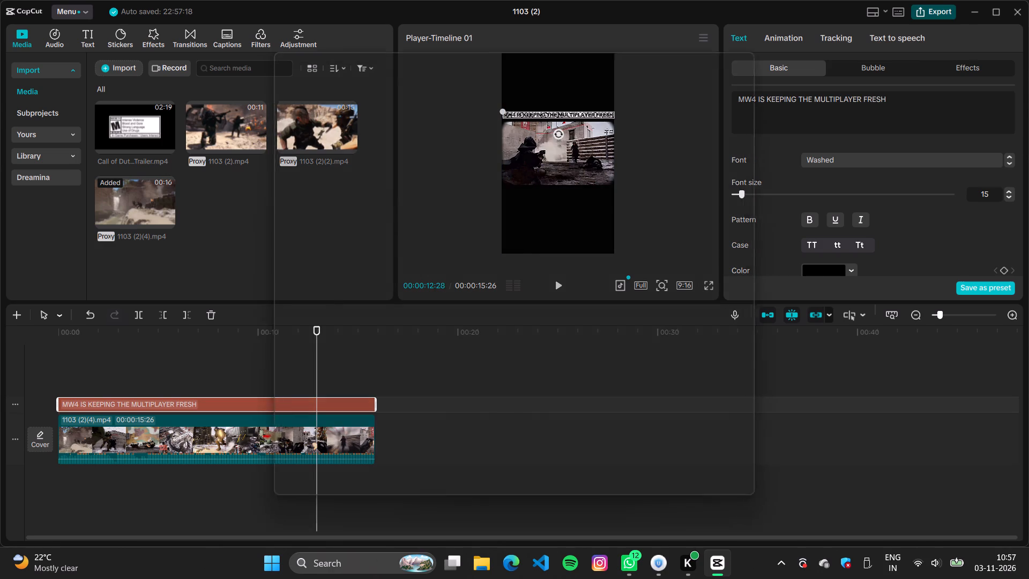
{"action": "left_click", "coordinate": [677, 476]}
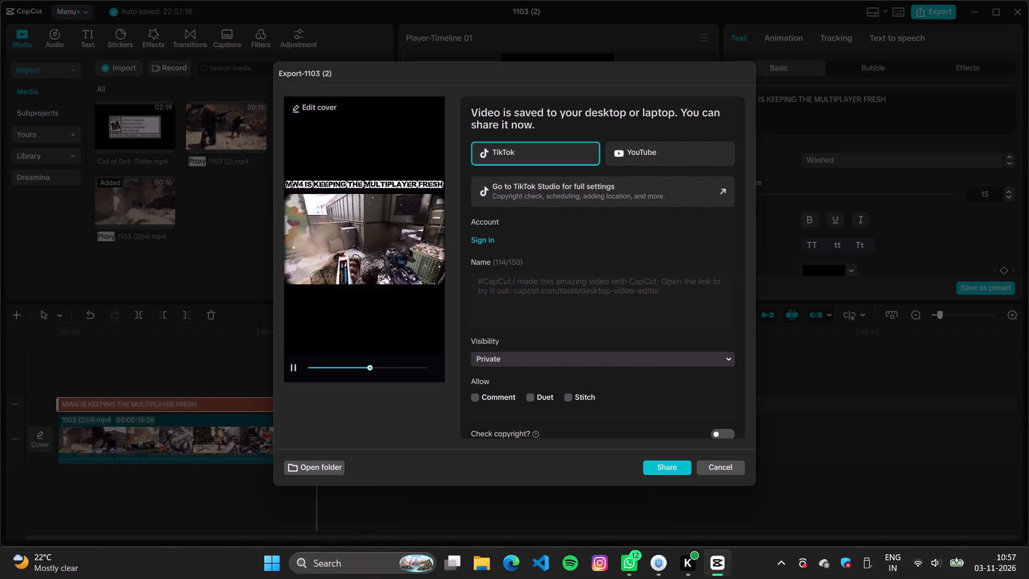
{"action": "left_click", "coordinate": [719, 469]}
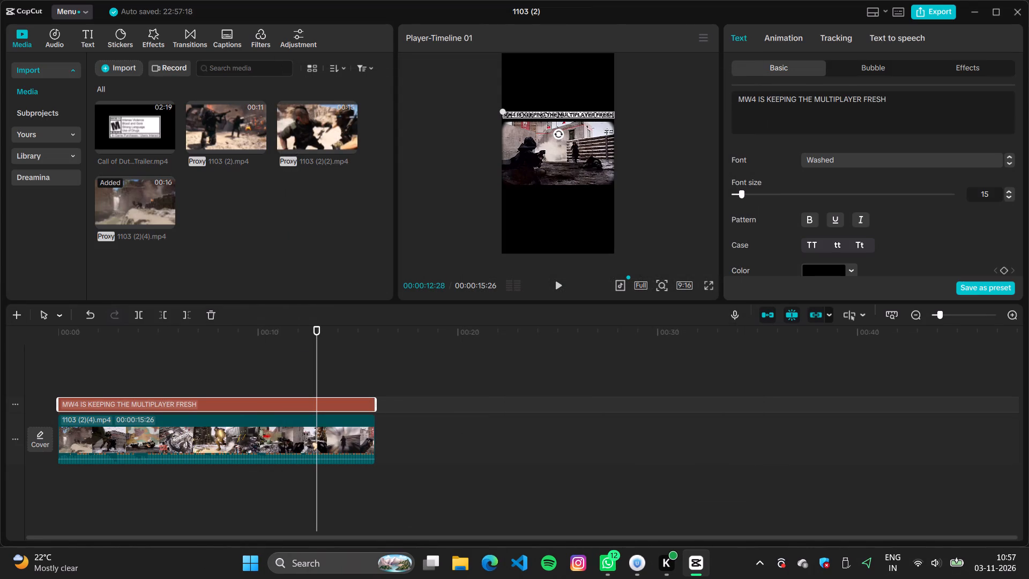
Close the project's editor window.
{"action": "left_click", "coordinate": [1019, 12]}
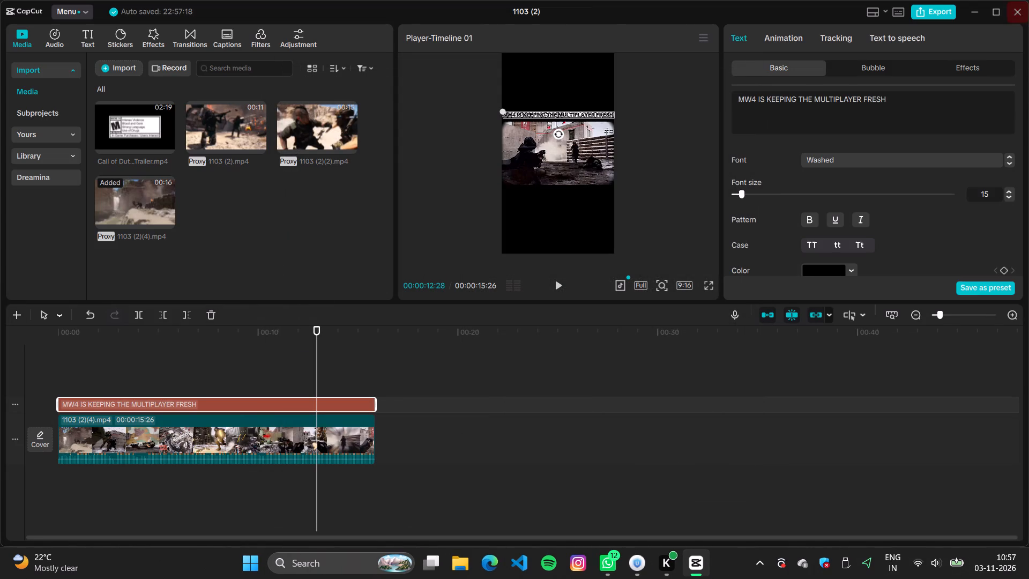